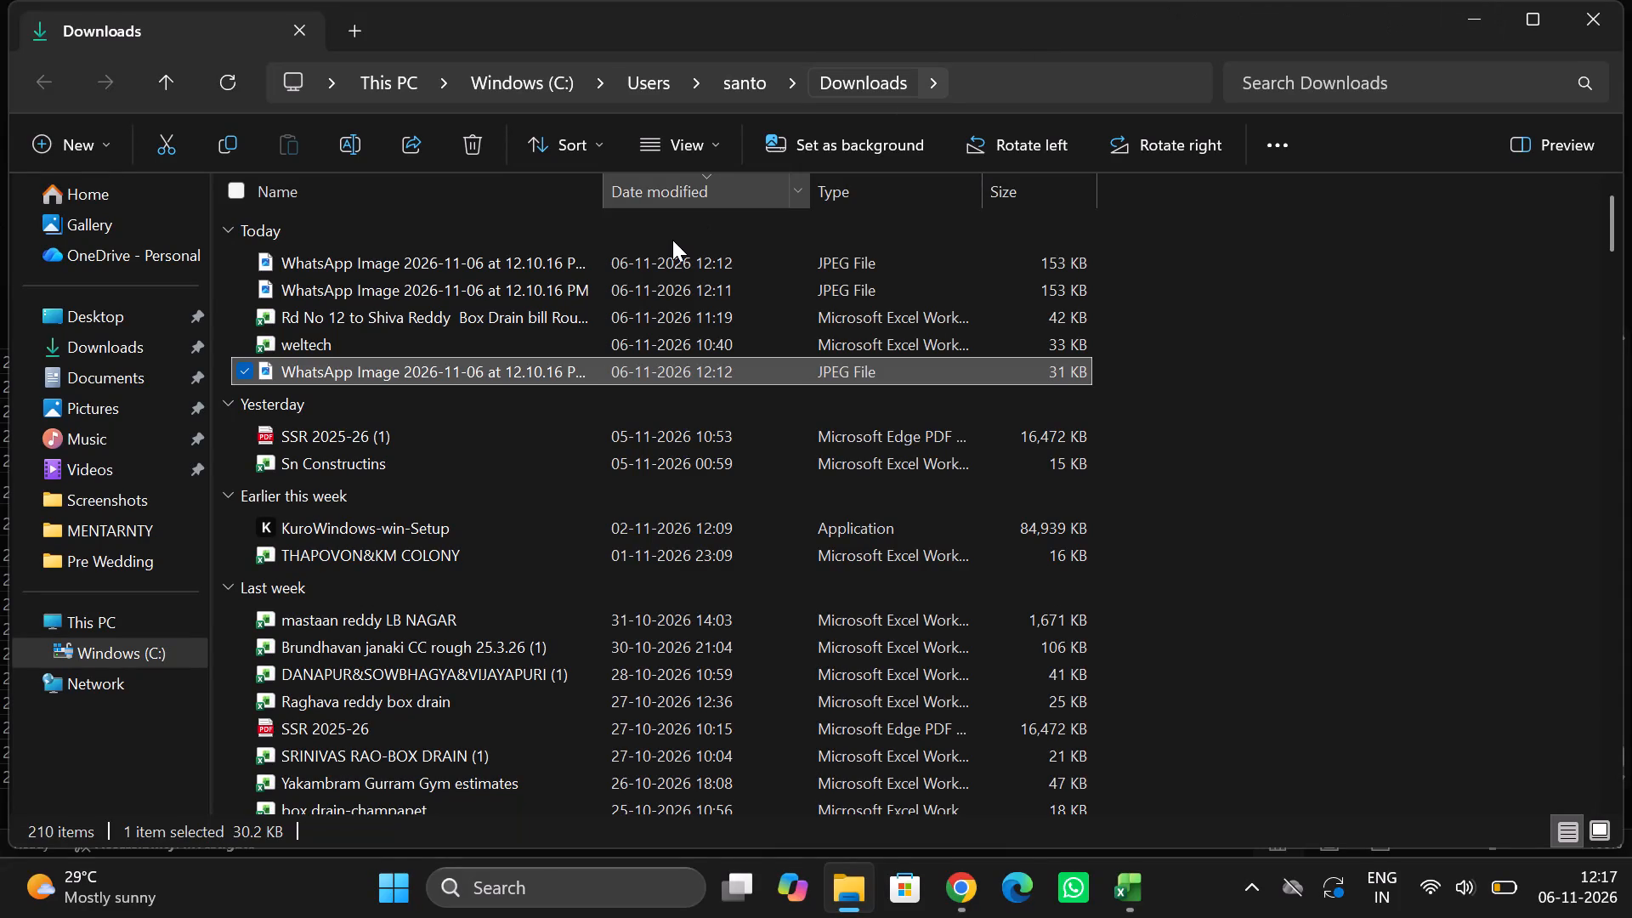
Close the Downloads folder window.
click(1594, 14)
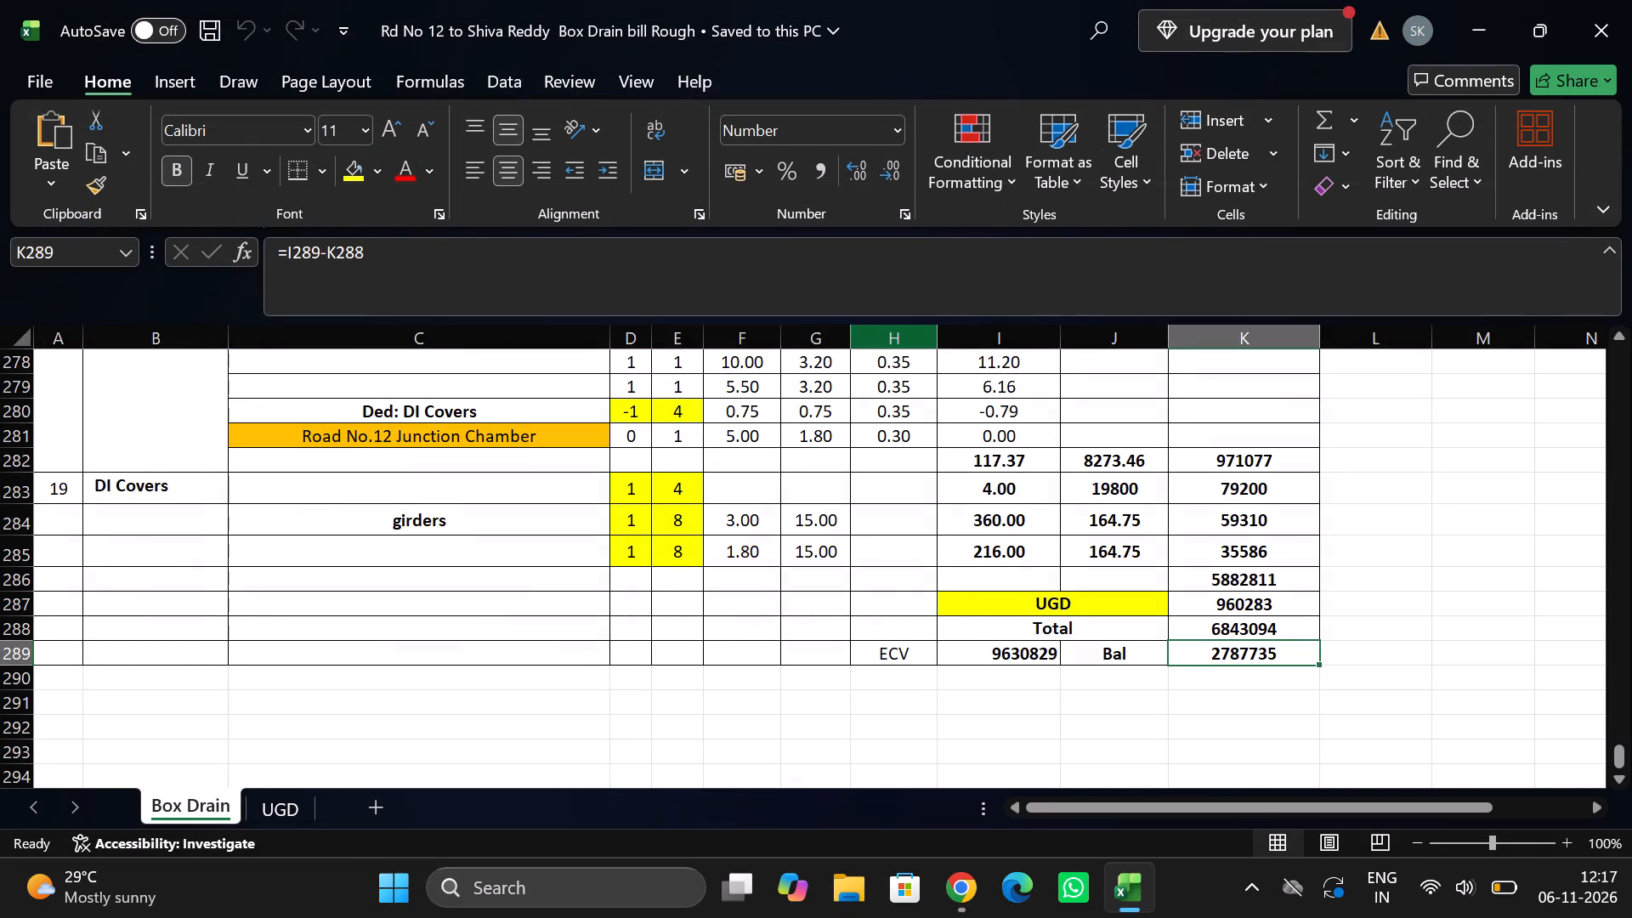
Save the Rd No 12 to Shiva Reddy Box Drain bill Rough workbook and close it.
click(622, 581)
key(ctrl+s)
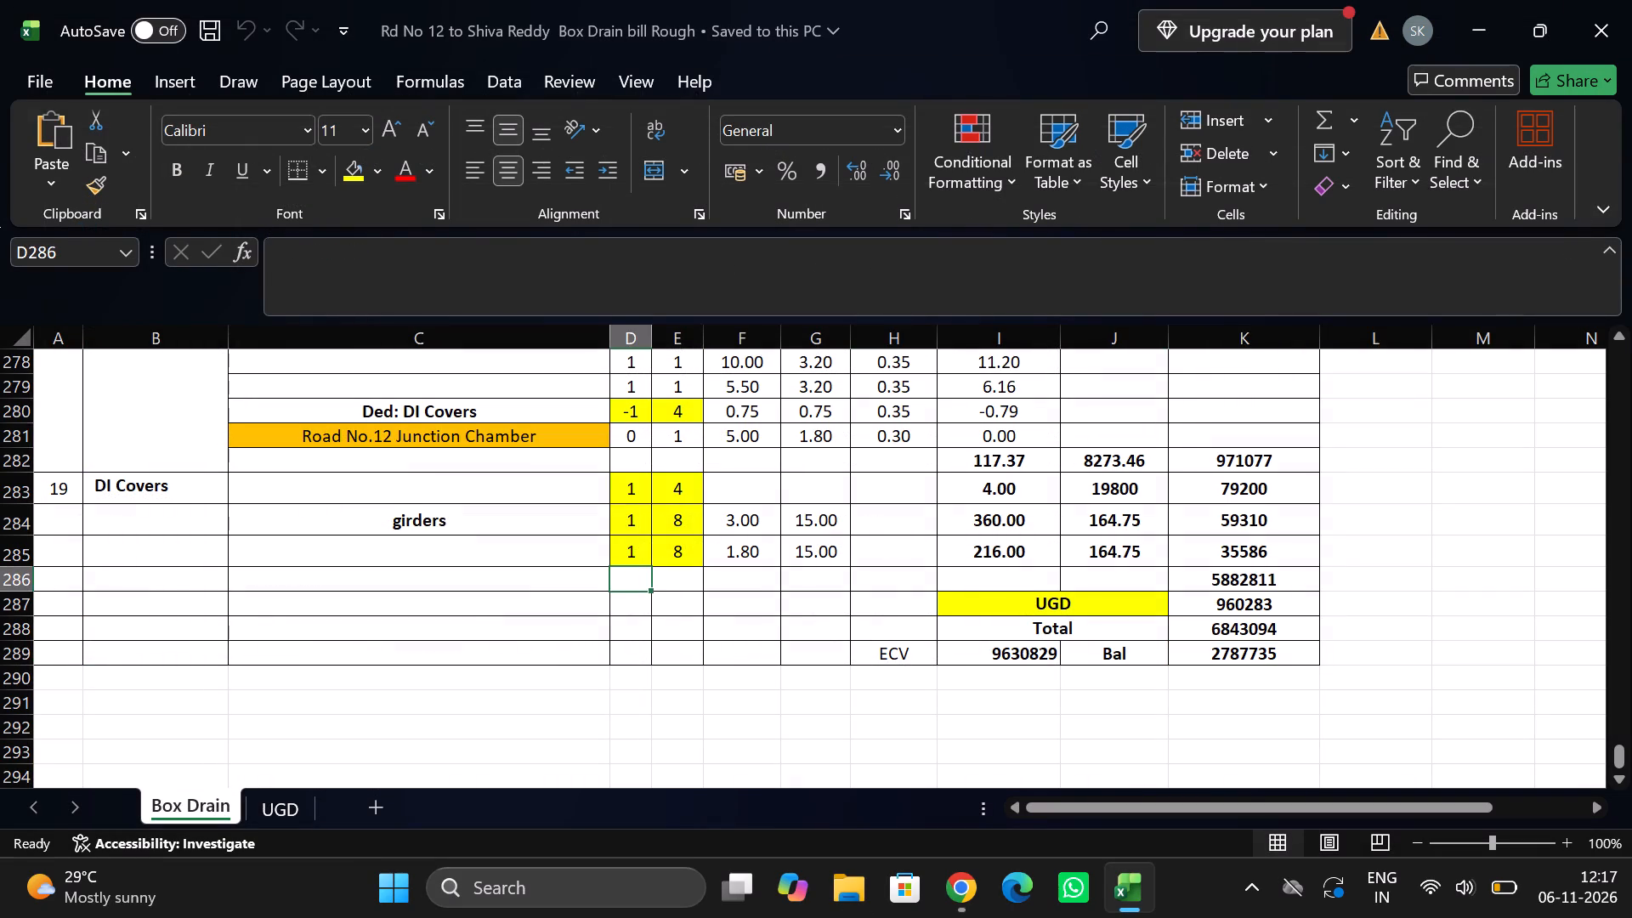
click(1631, 0)
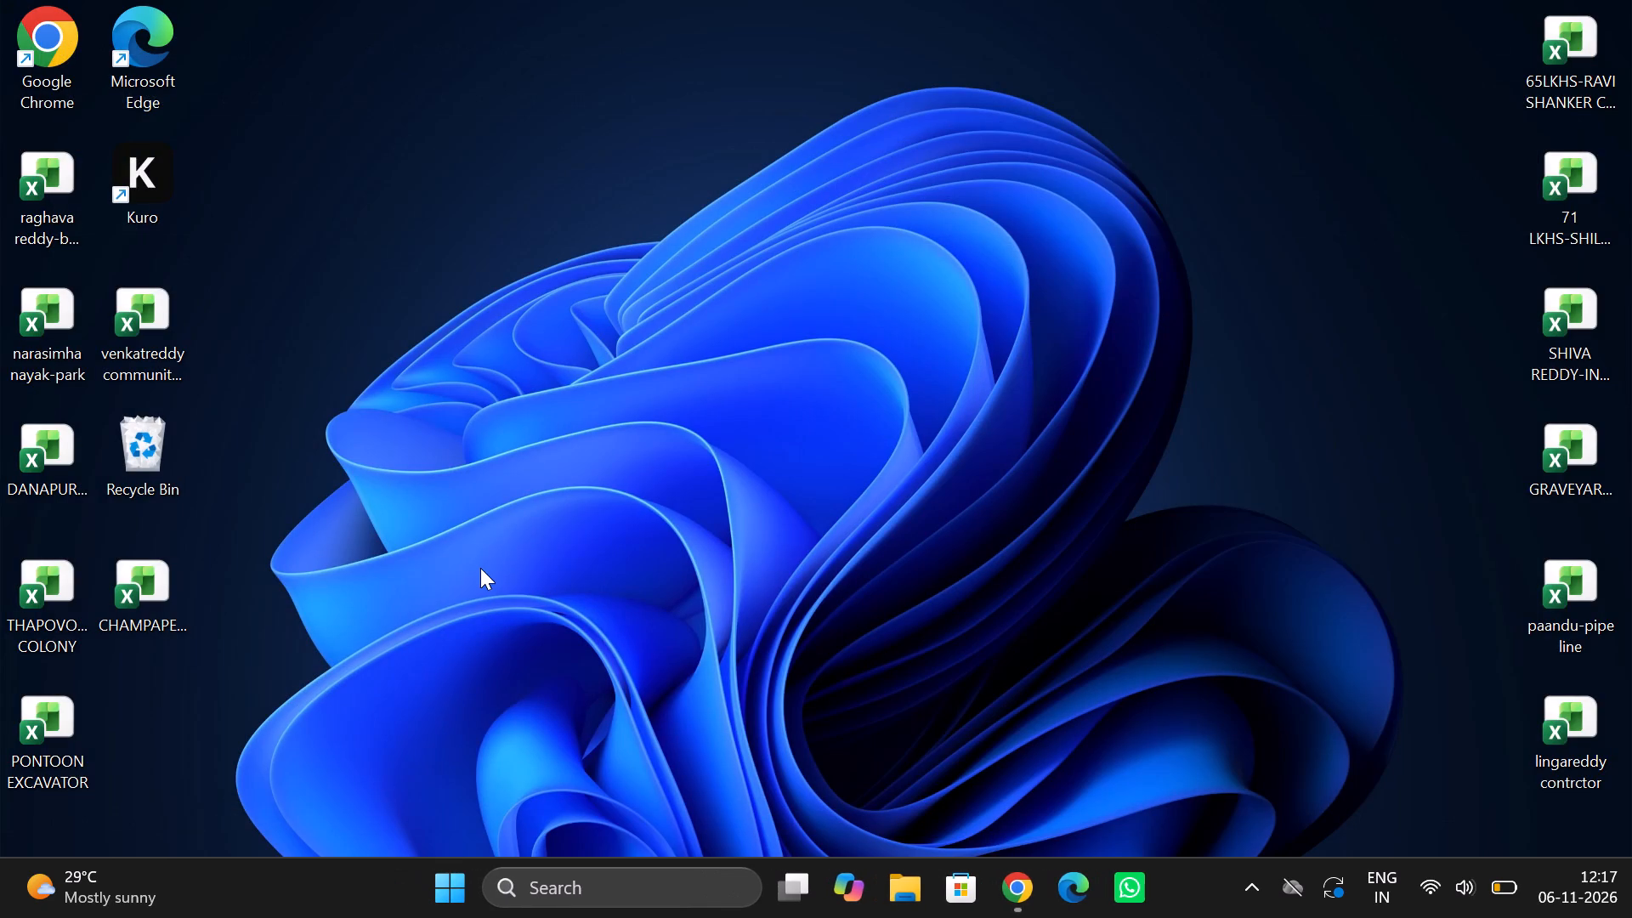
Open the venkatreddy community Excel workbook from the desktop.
click(480, 568)
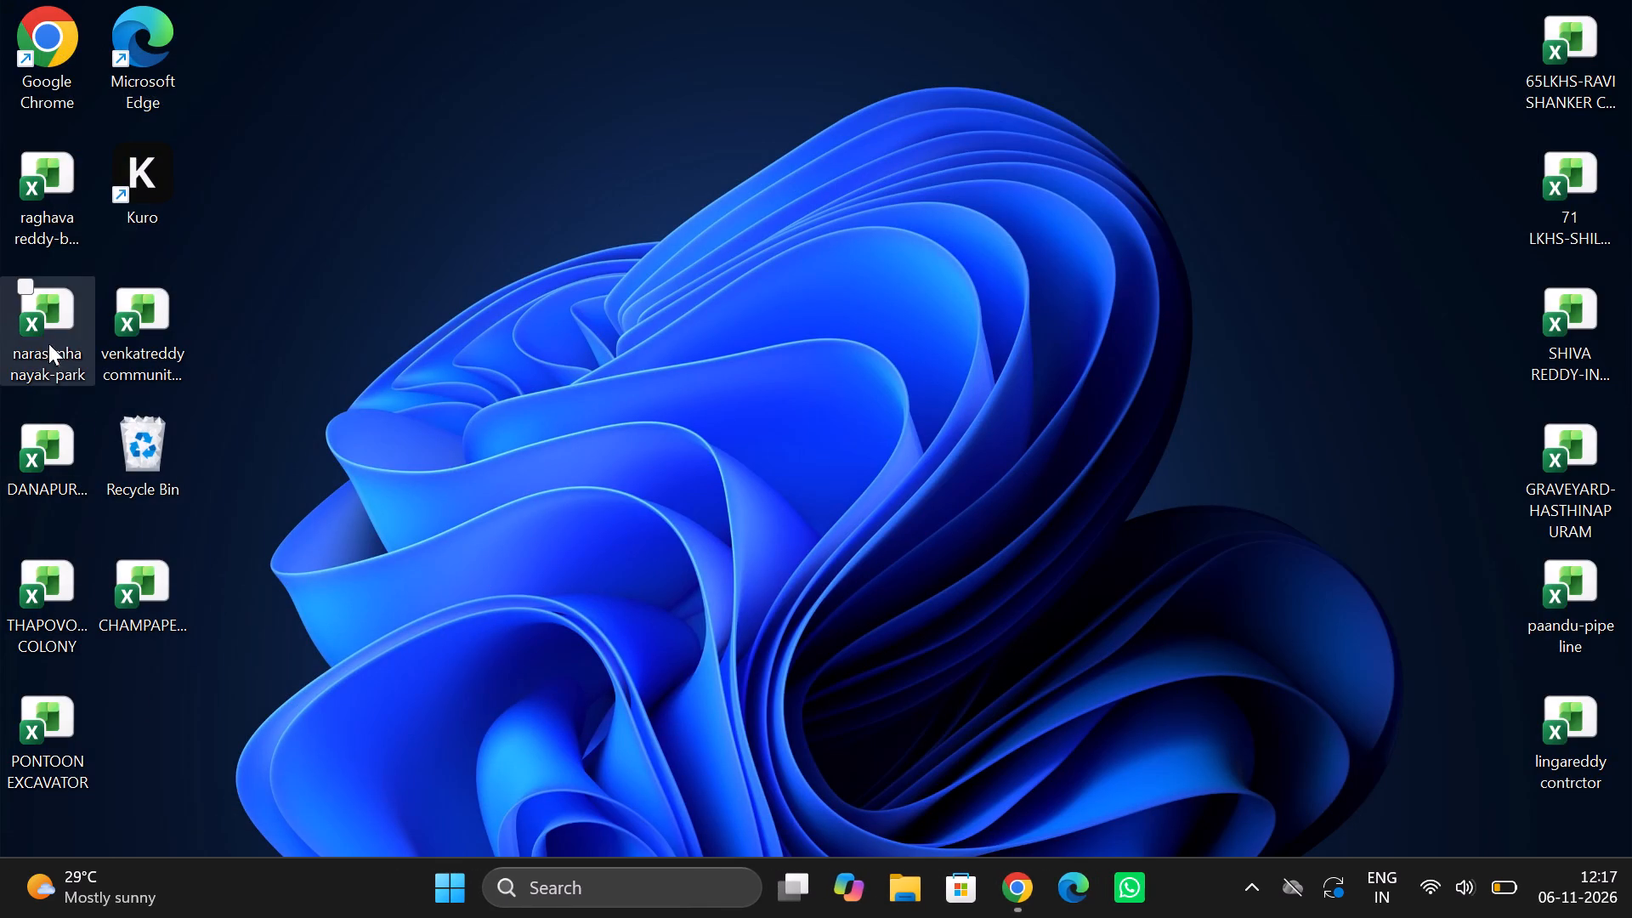
double_click(128, 348)
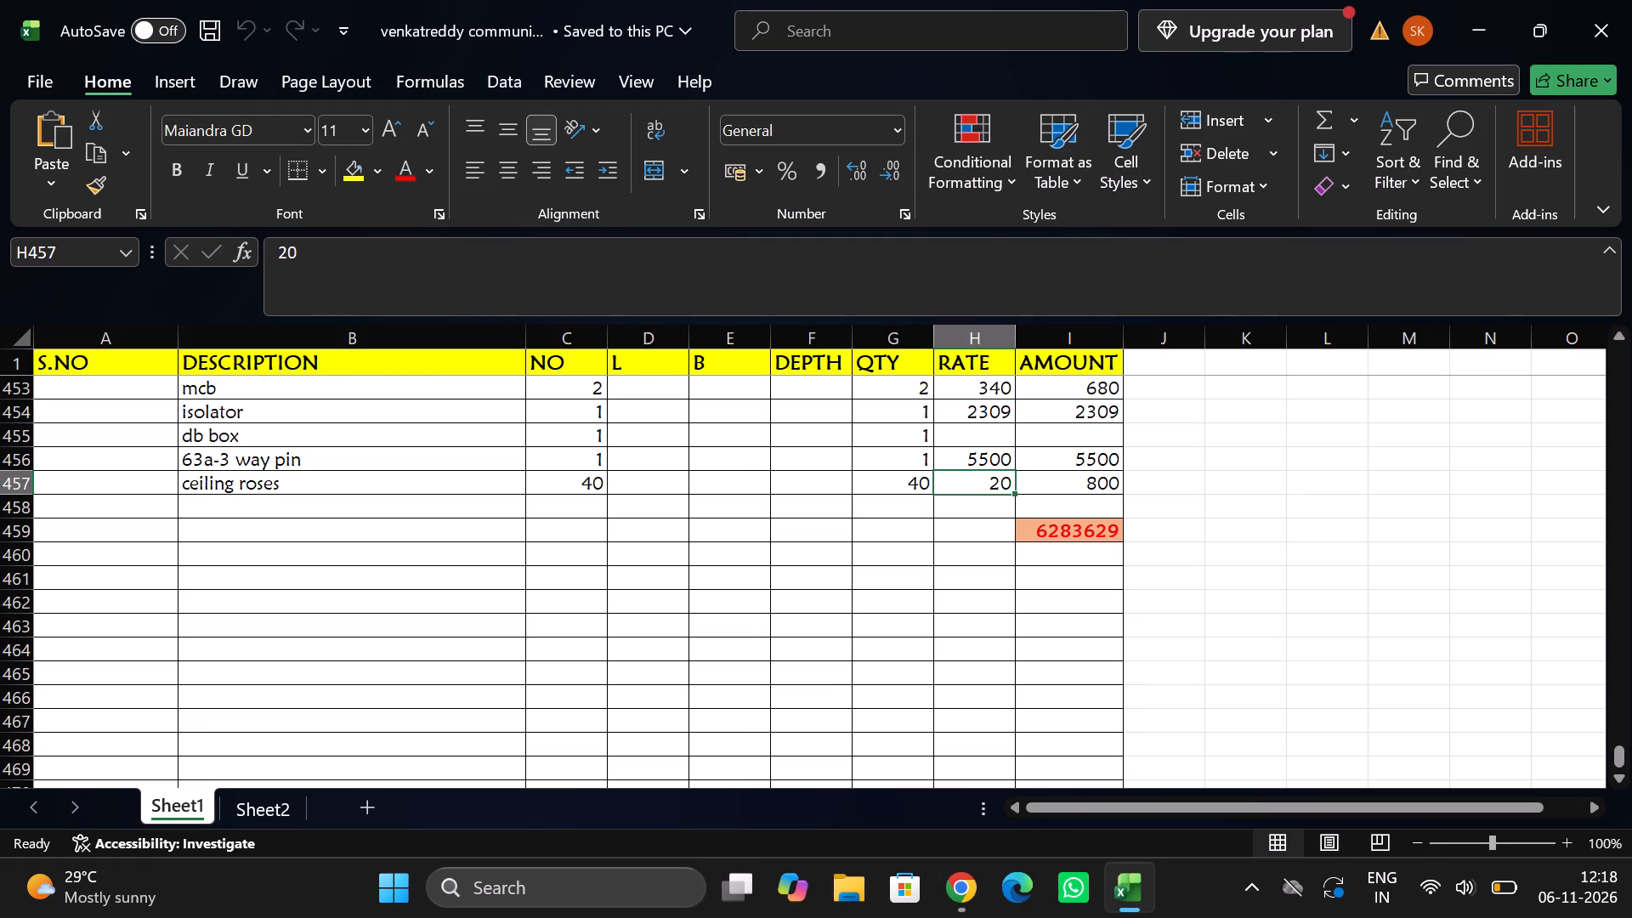
Look over the lower estimate sections on Sheet1, check Sheet2, and return to Sheet1.
scroll(633, 439, up, 1)
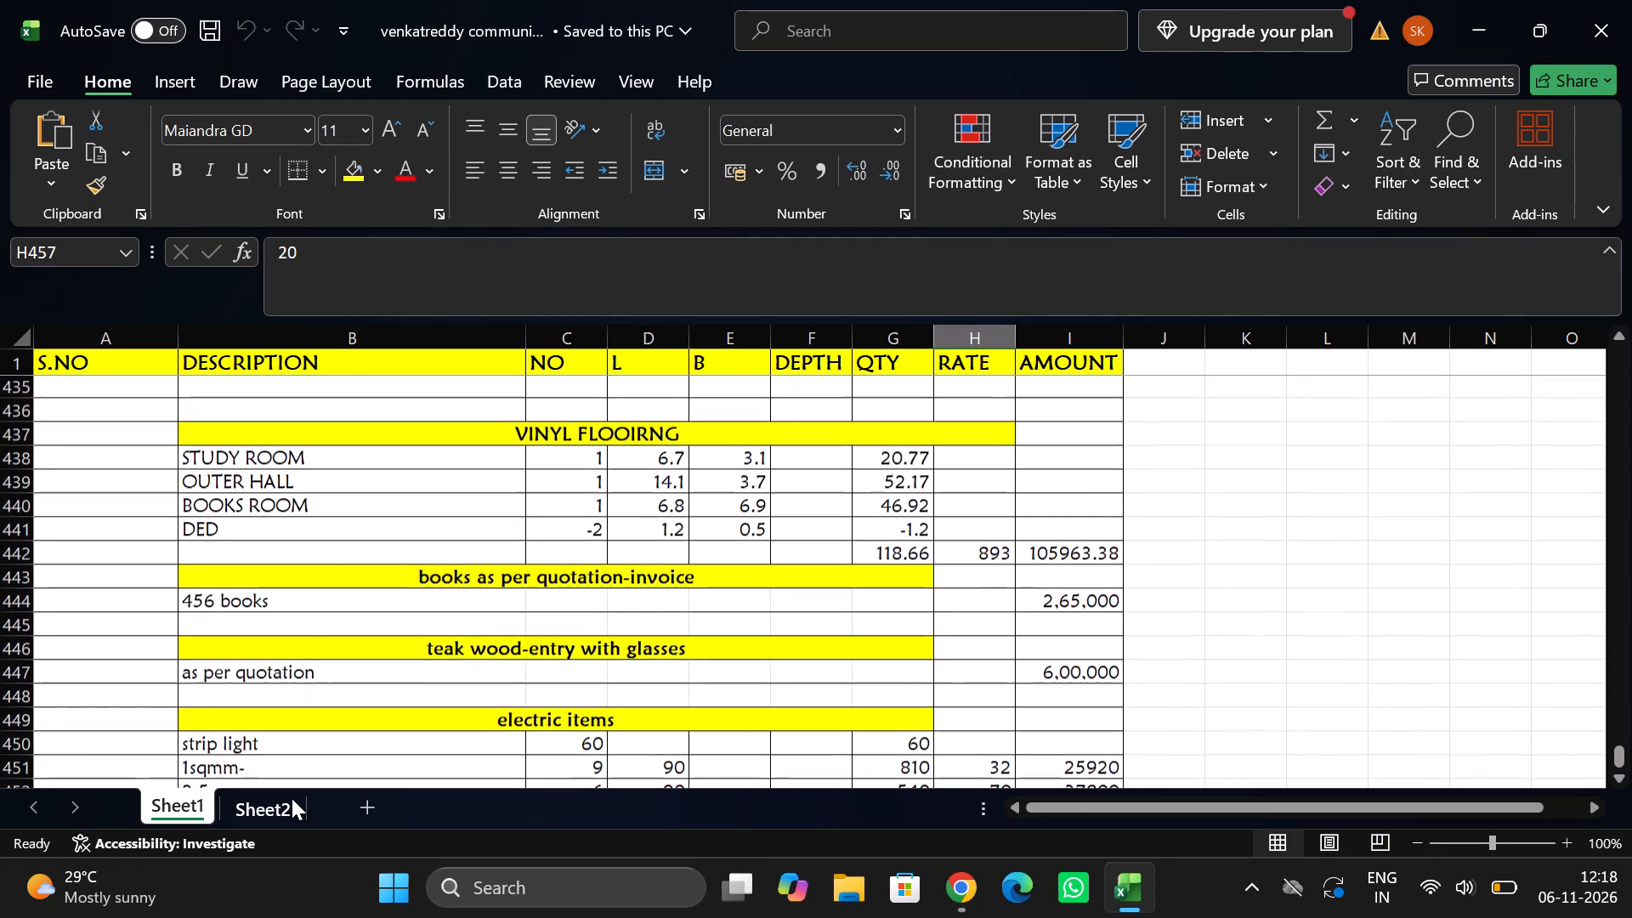
click(292, 798)
click(188, 804)
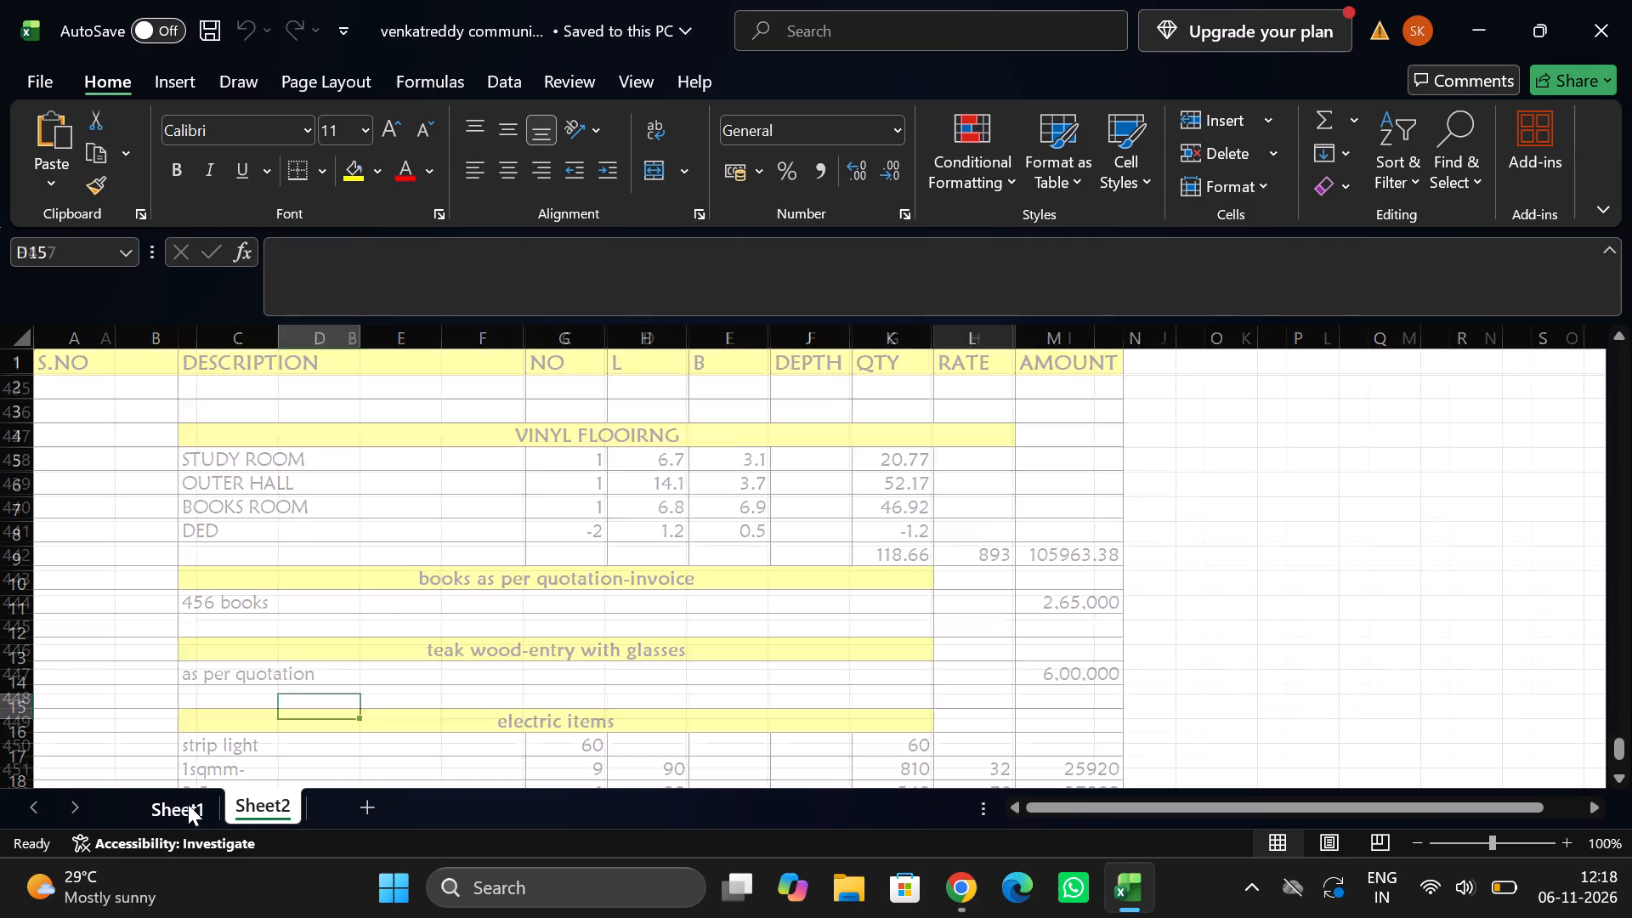
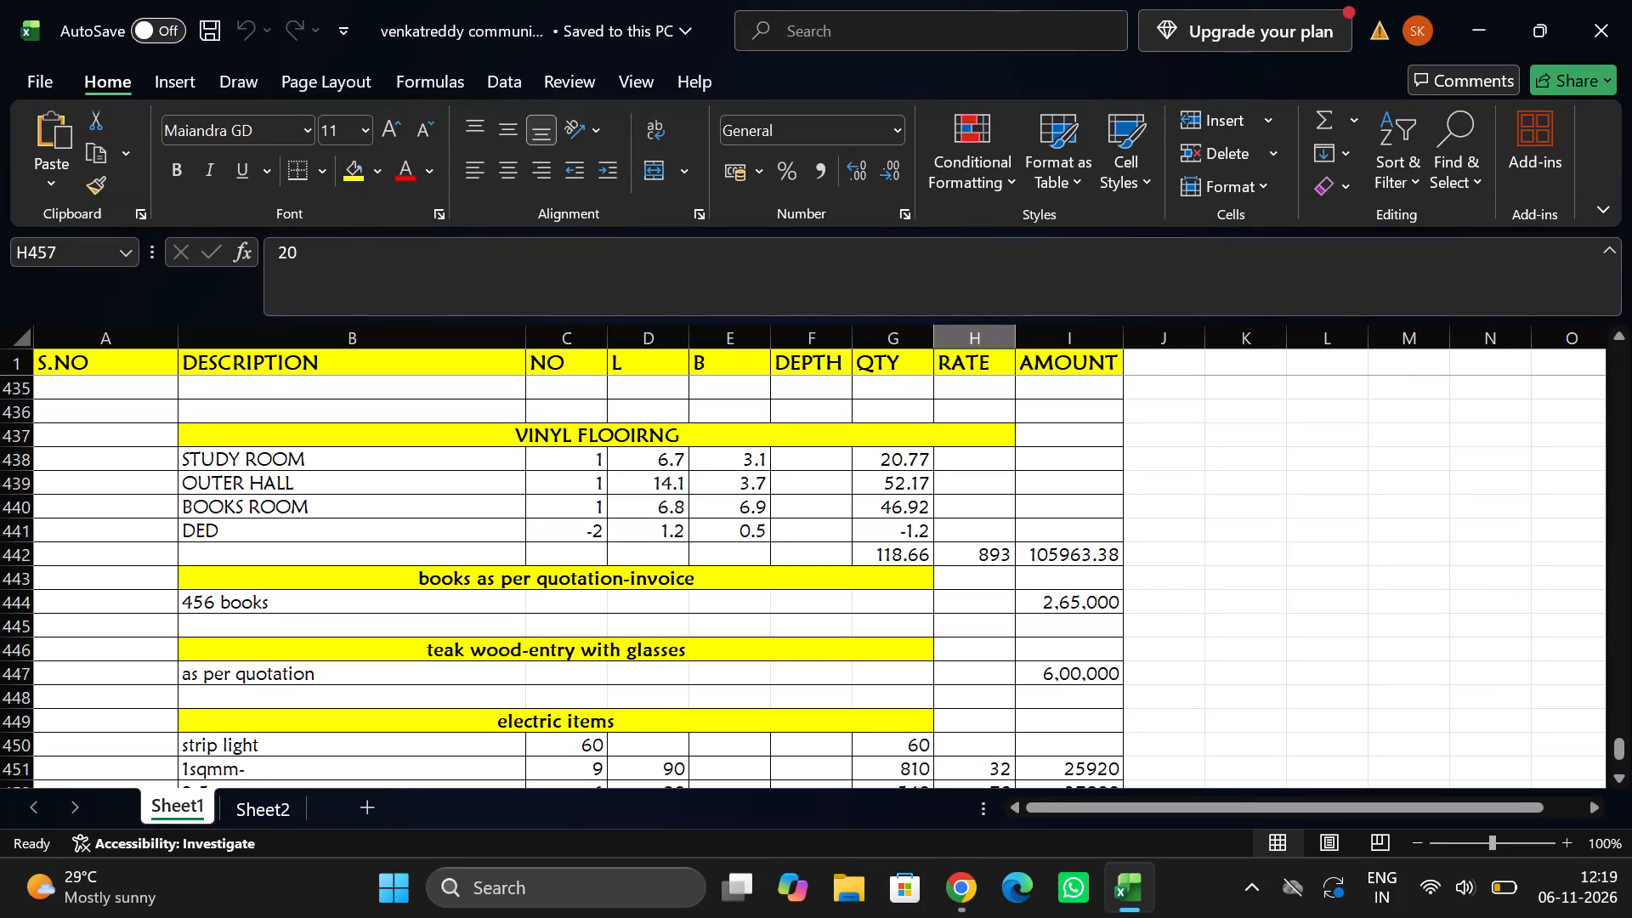
Look over the estimate entries on Sheet1 above the teak wood section, back towards the first rows.
click(768, 670)
scroll(768, 670, up, 15)
scroll(768, 670, up, 6)
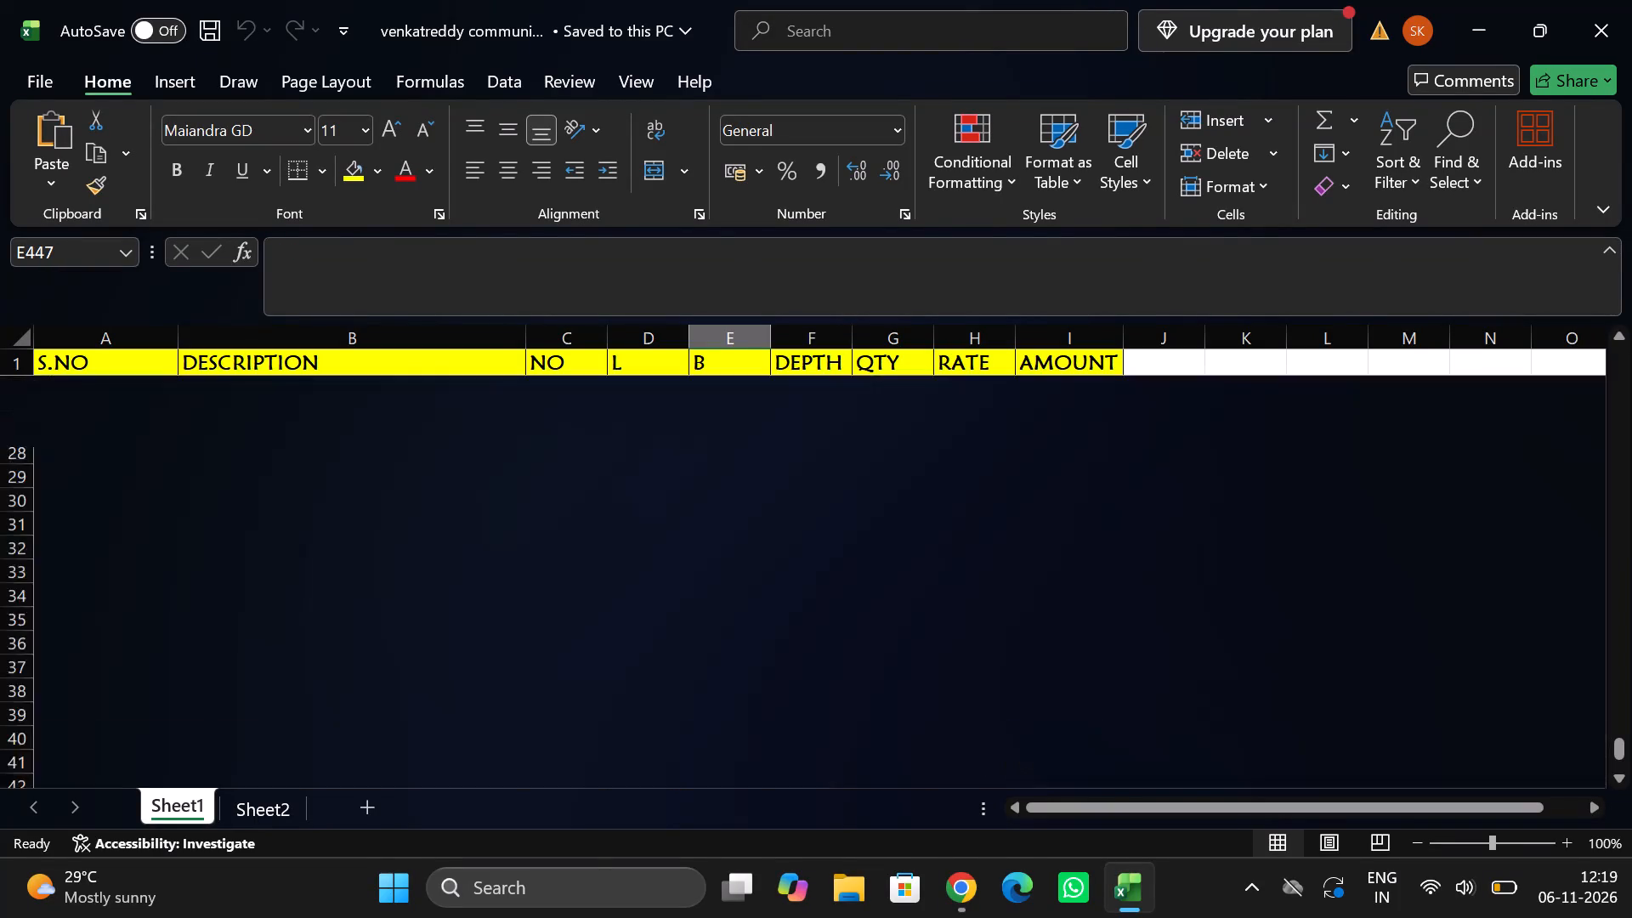
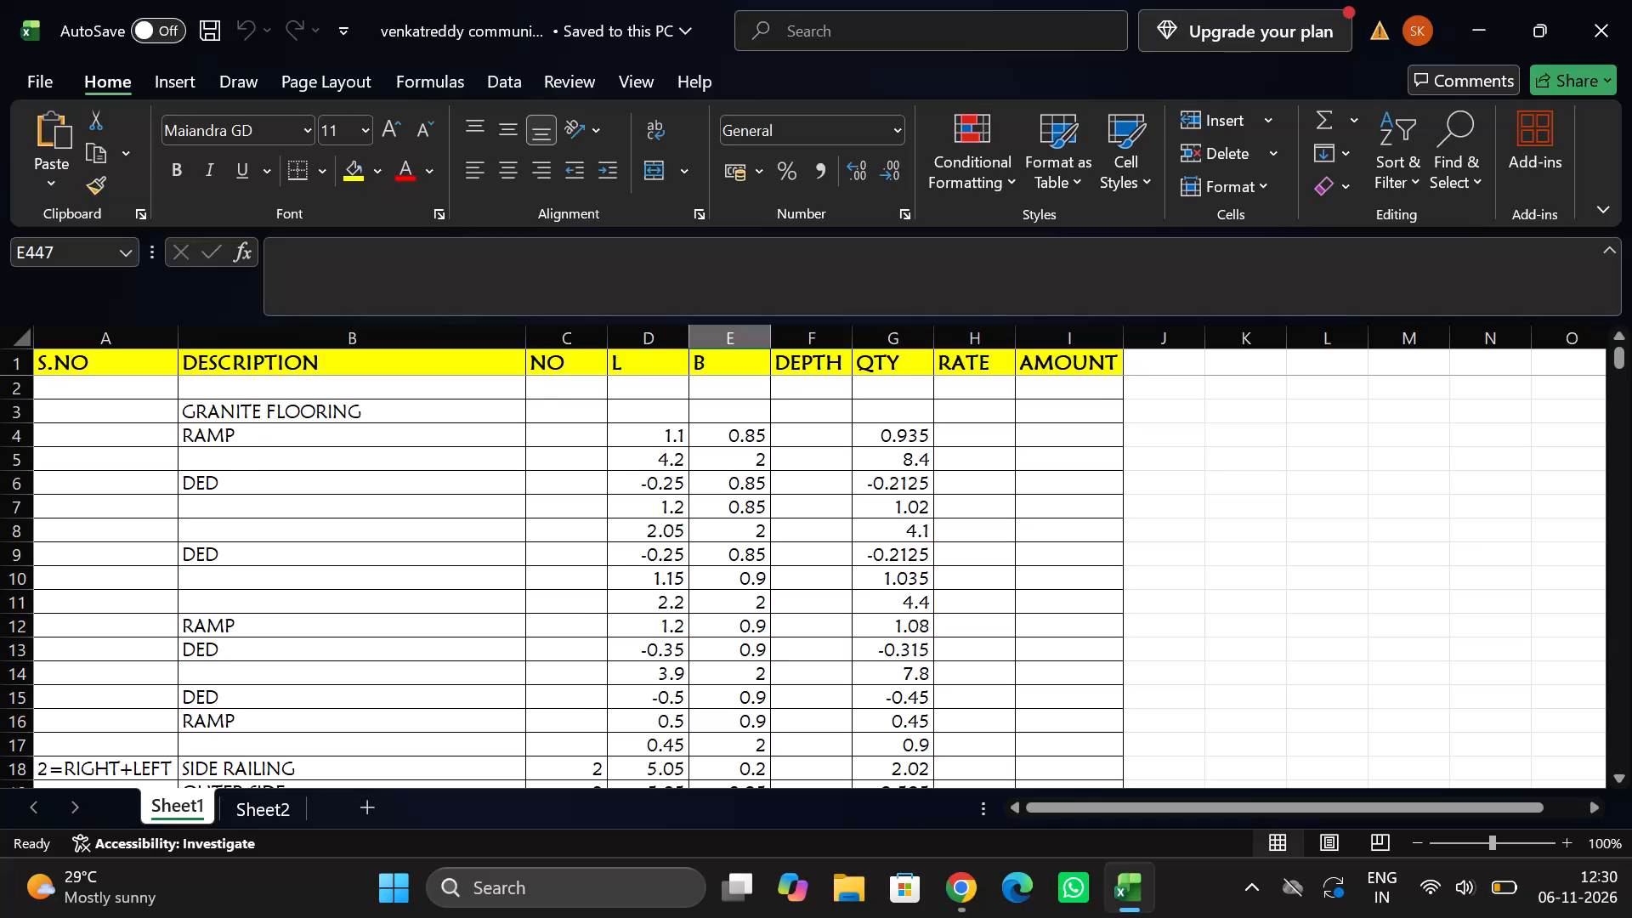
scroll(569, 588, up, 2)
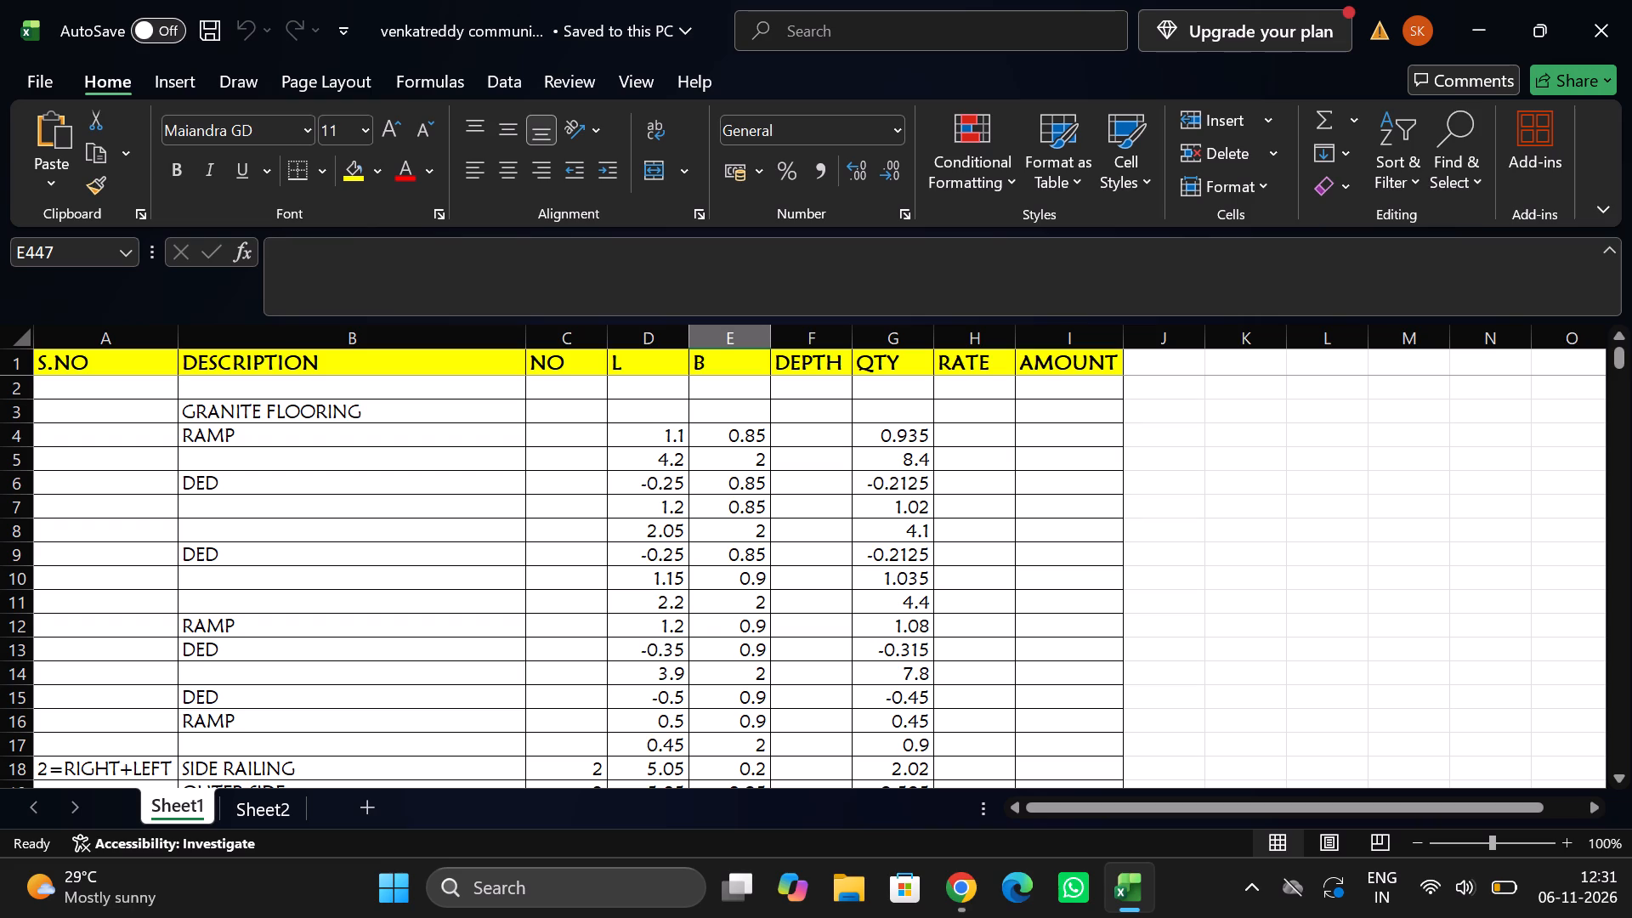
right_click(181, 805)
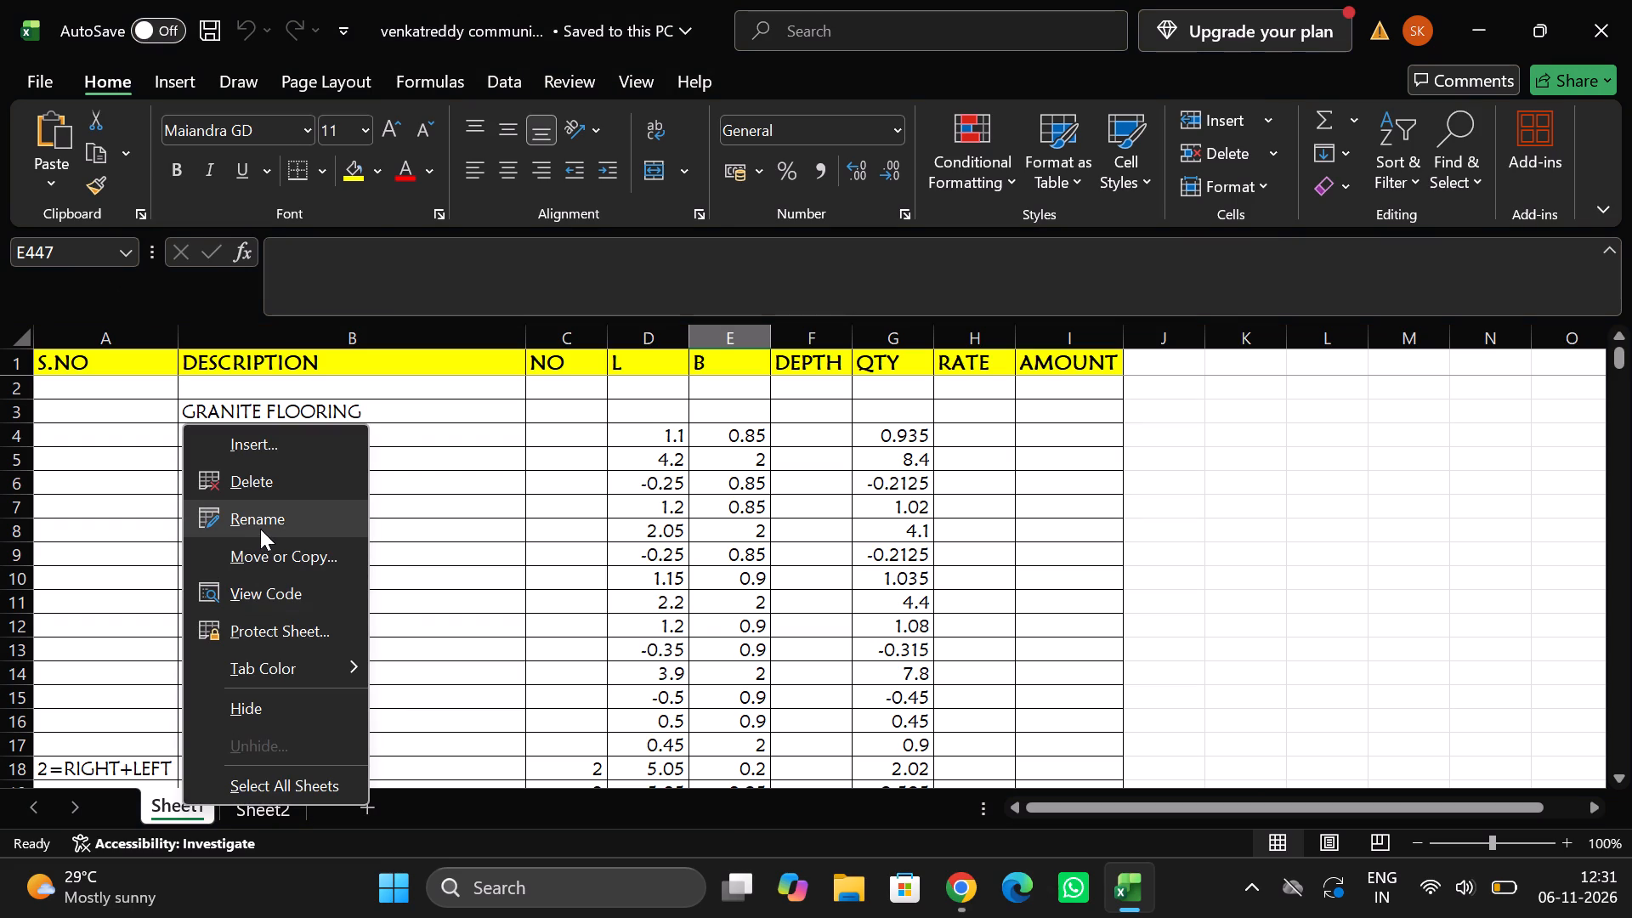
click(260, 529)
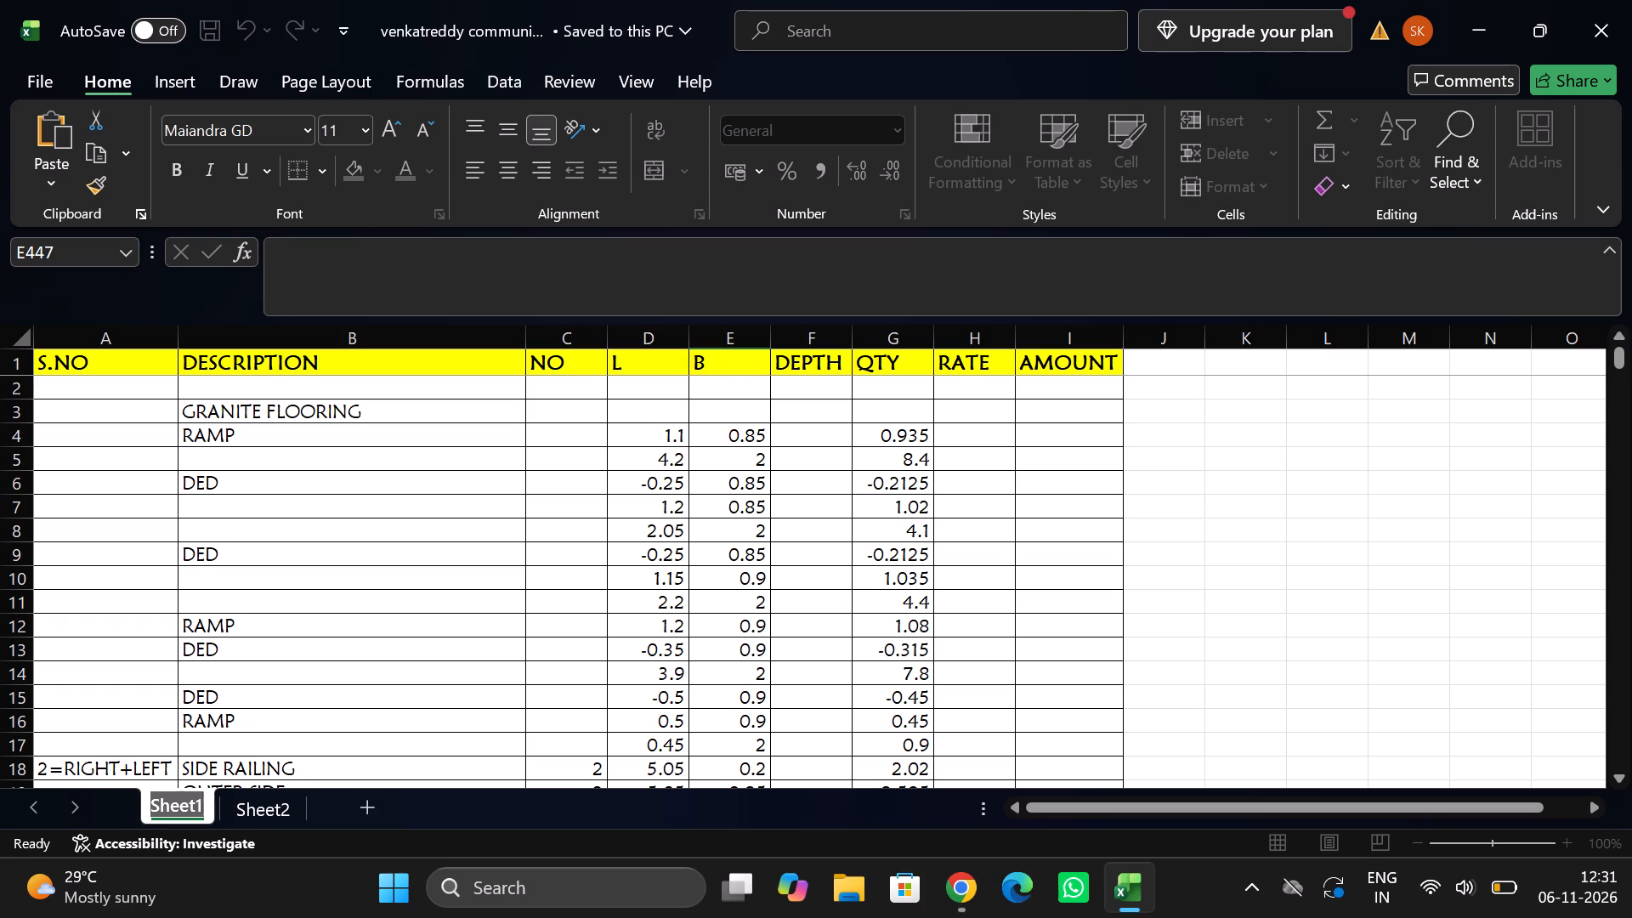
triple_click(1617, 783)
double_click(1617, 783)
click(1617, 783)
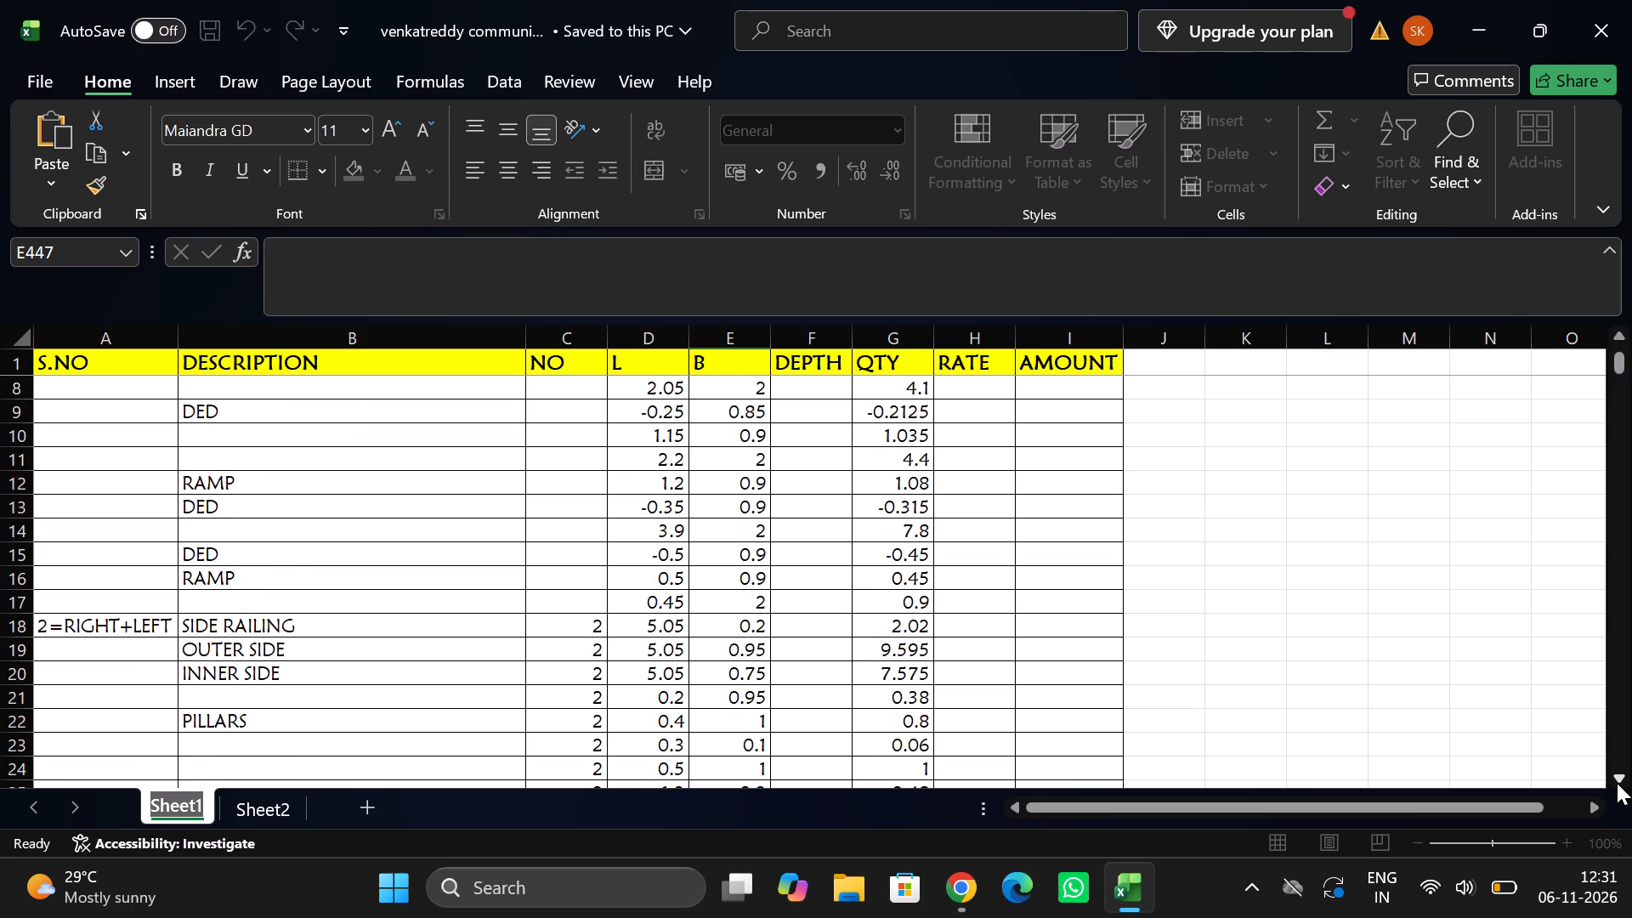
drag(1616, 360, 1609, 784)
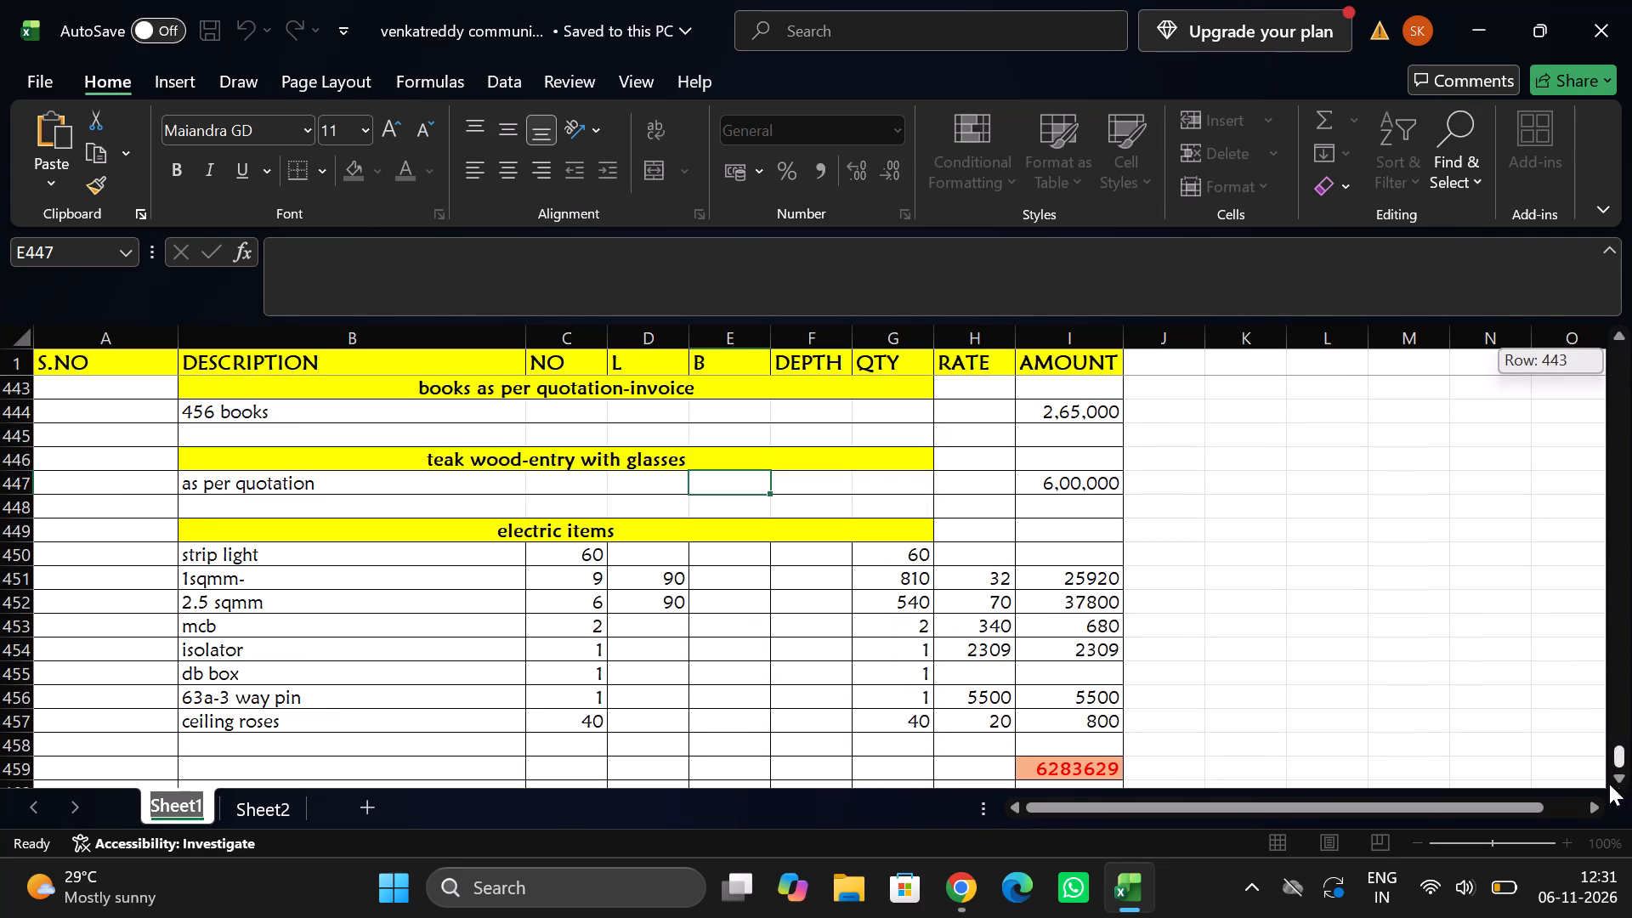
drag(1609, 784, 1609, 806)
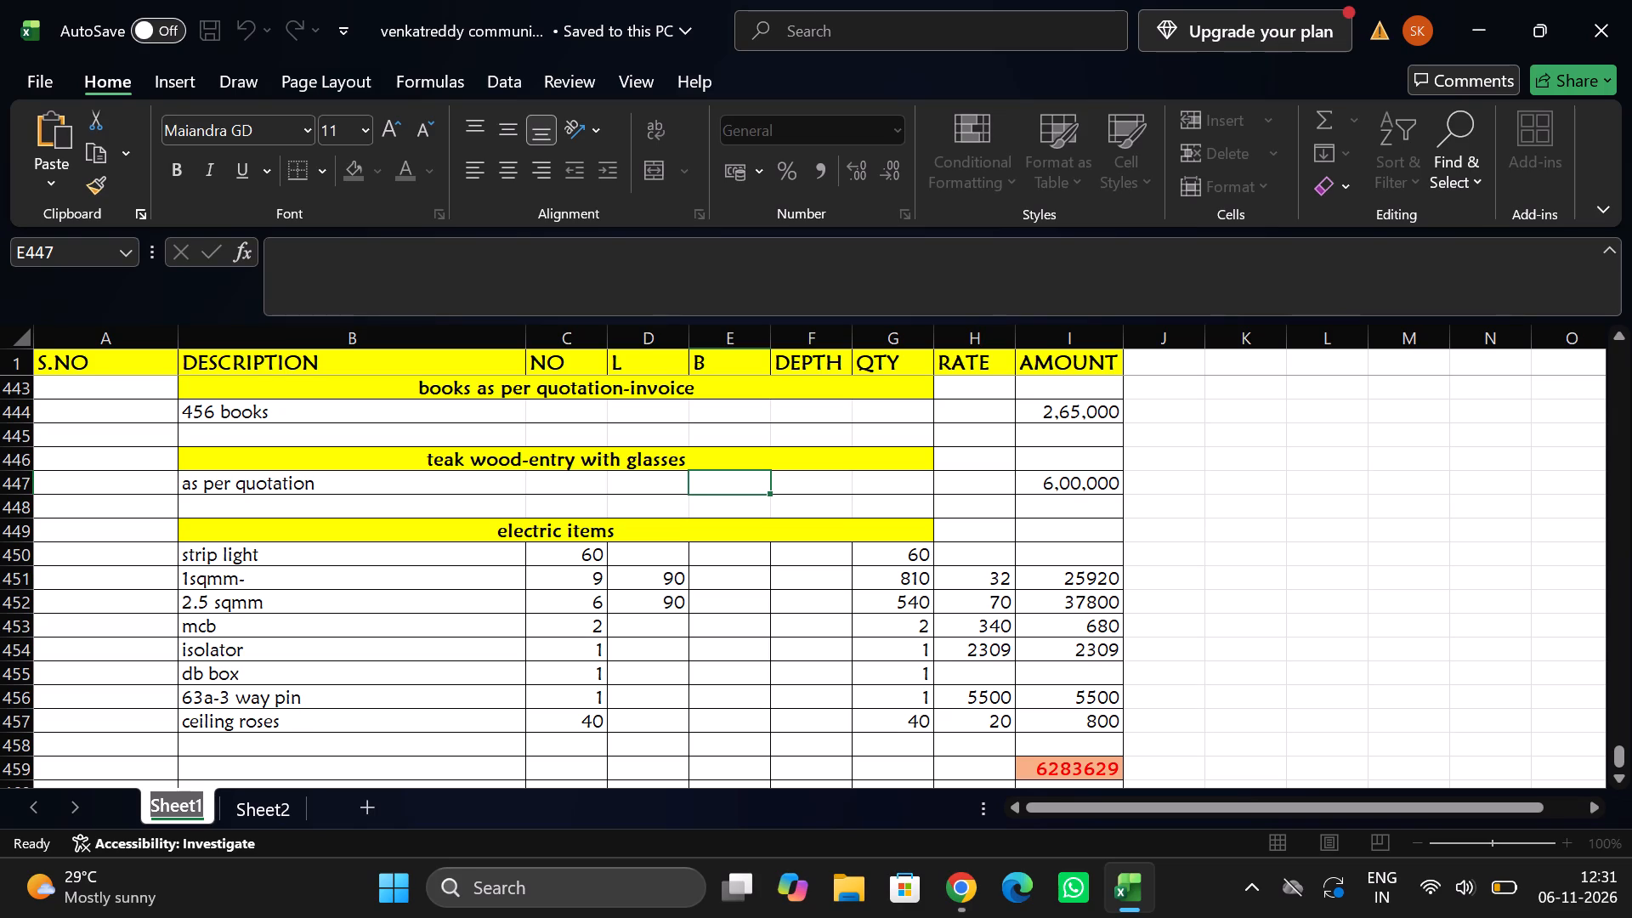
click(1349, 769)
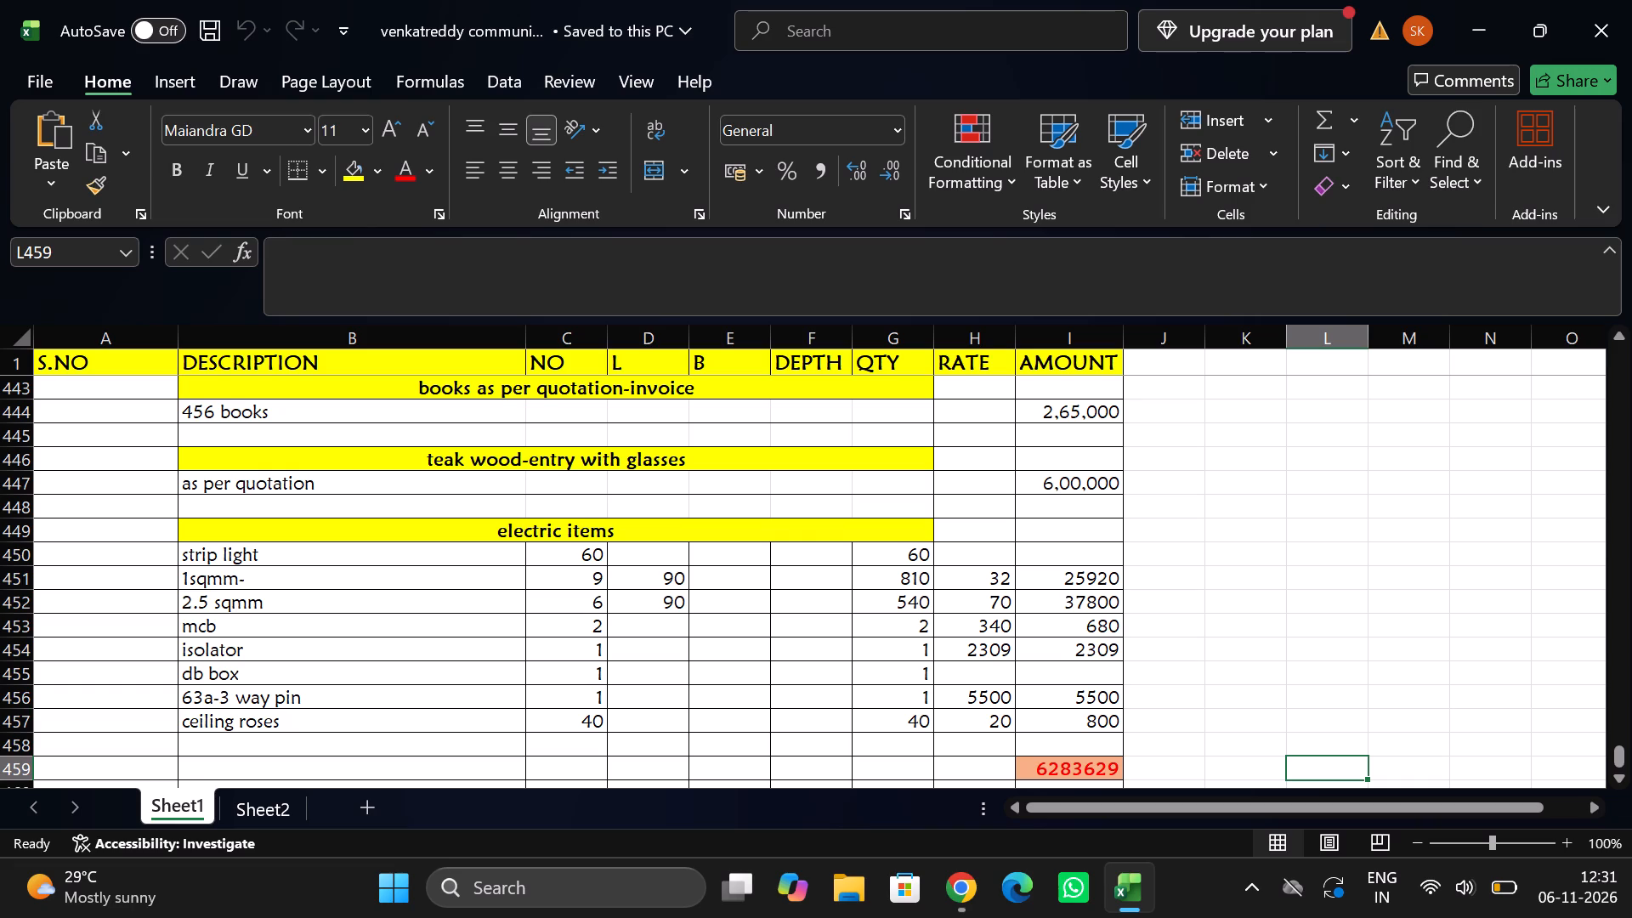
Review the entries above the electric items and select the CUP BOARDS&WOOD amounts, I426 to I433, to check their sum.
scroll(1349, 769, up, 1)
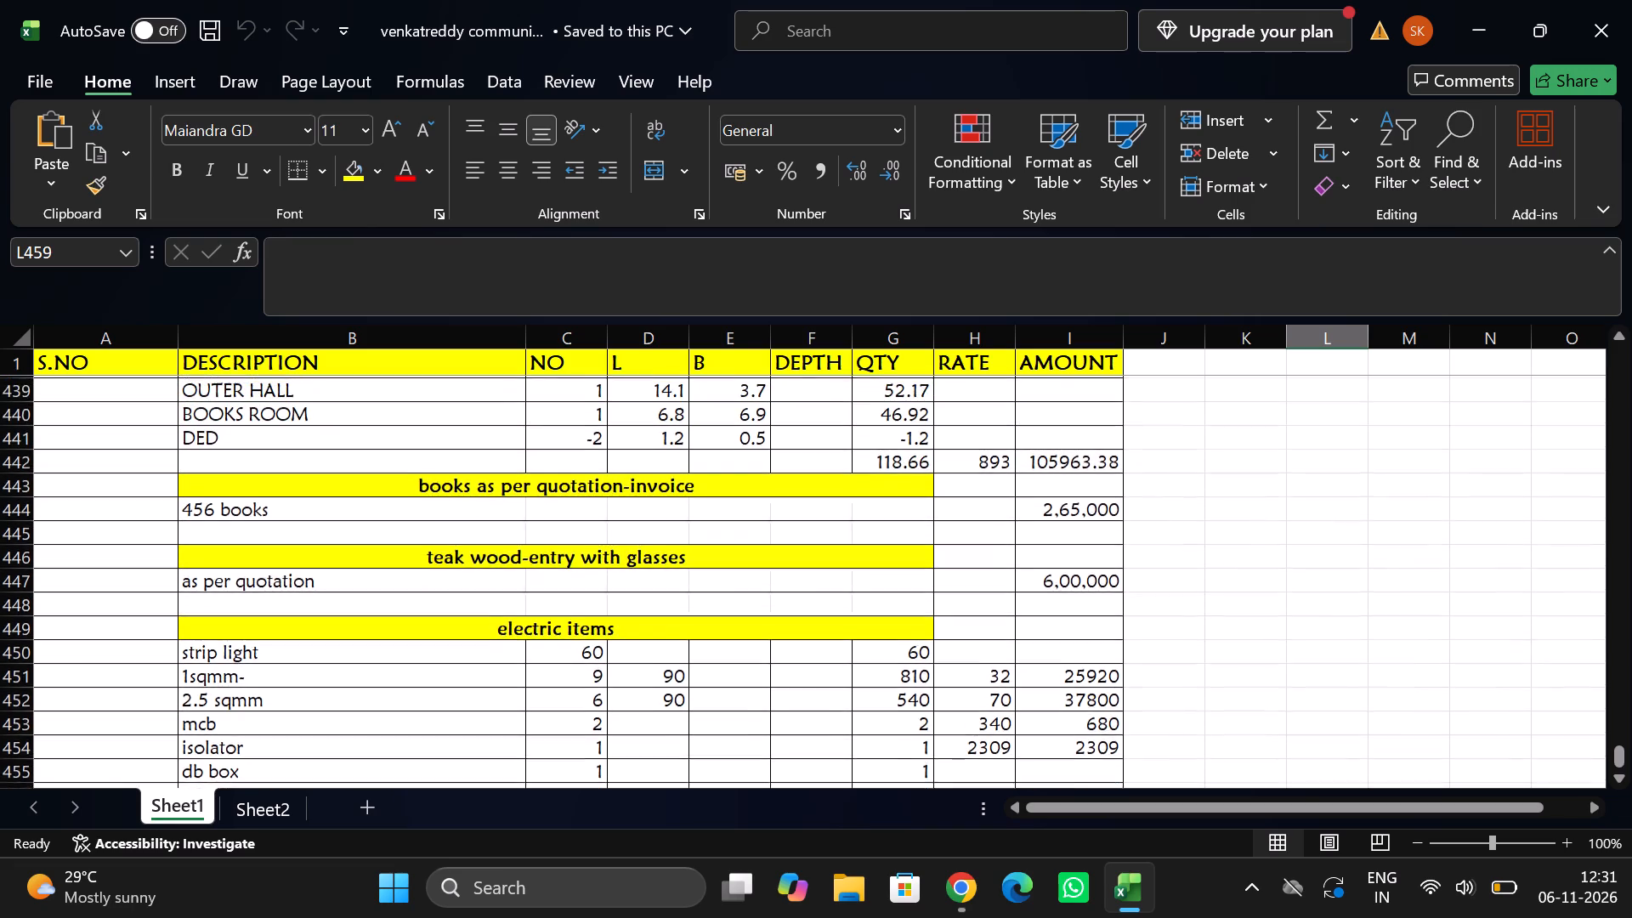
scroll(1349, 769, up, 3)
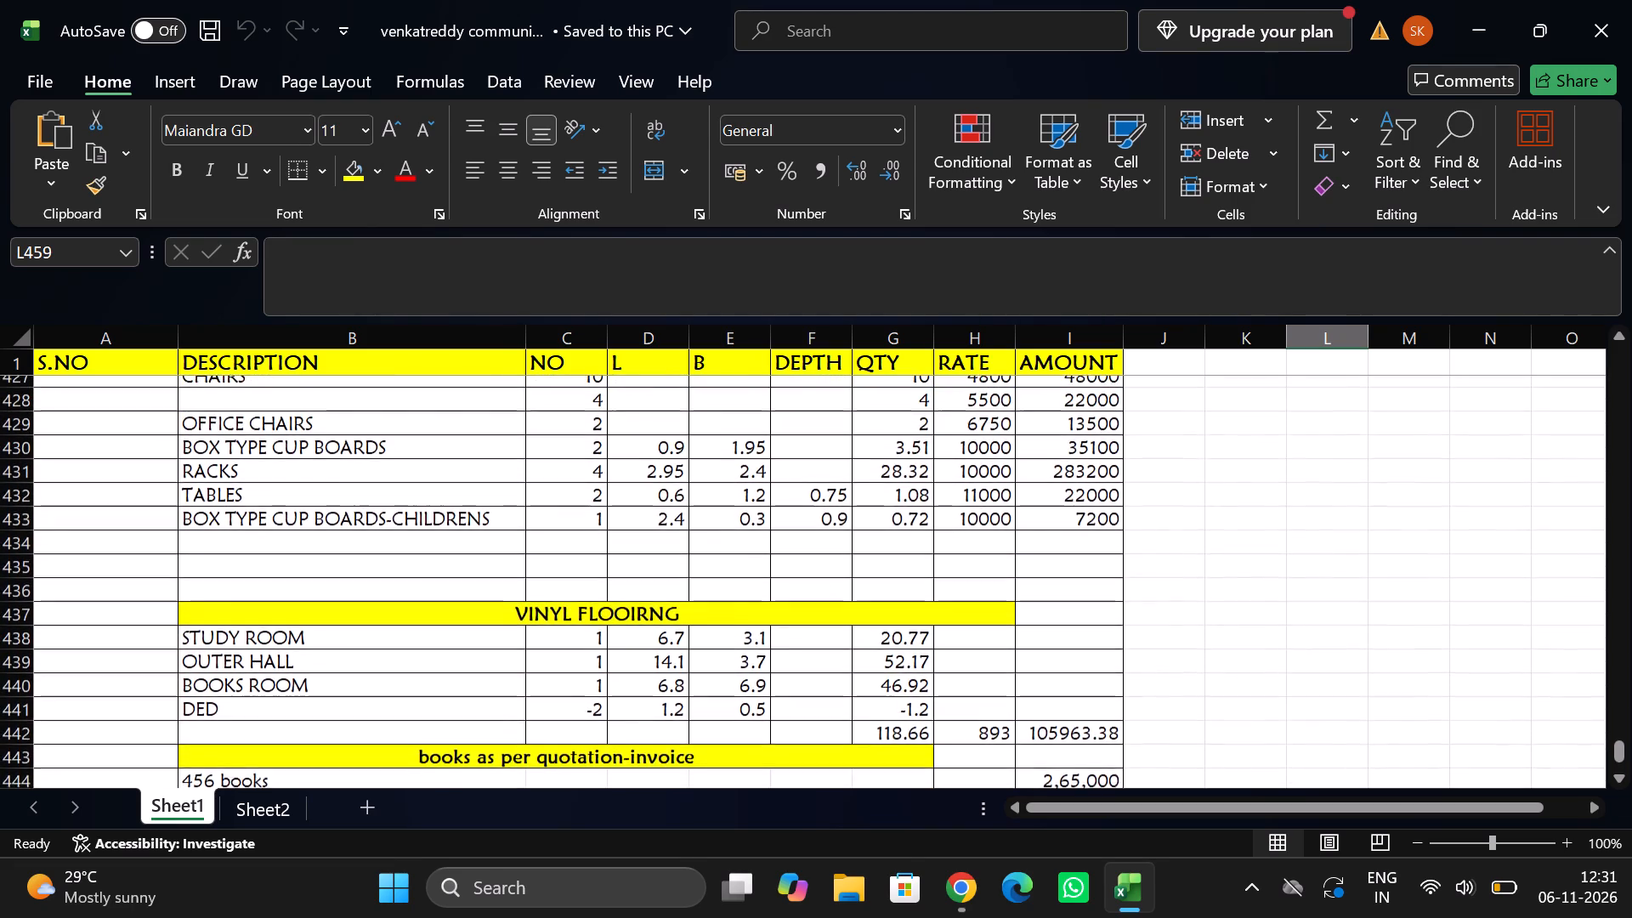
scroll(1349, 769, up, 2)
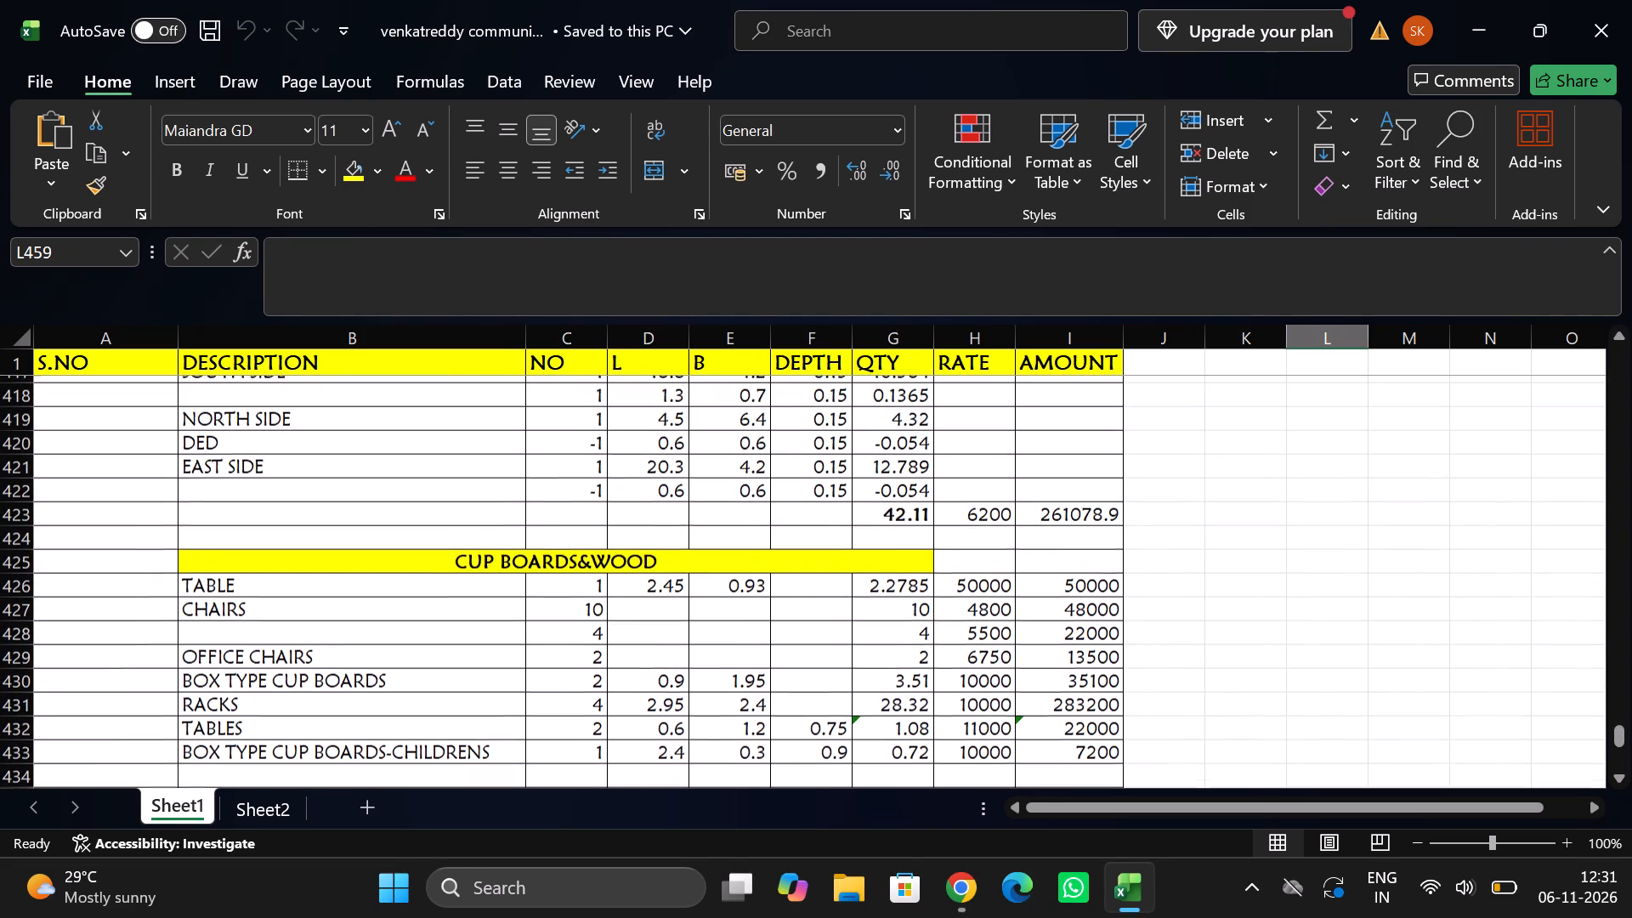
scroll(1349, 769, up, 2)
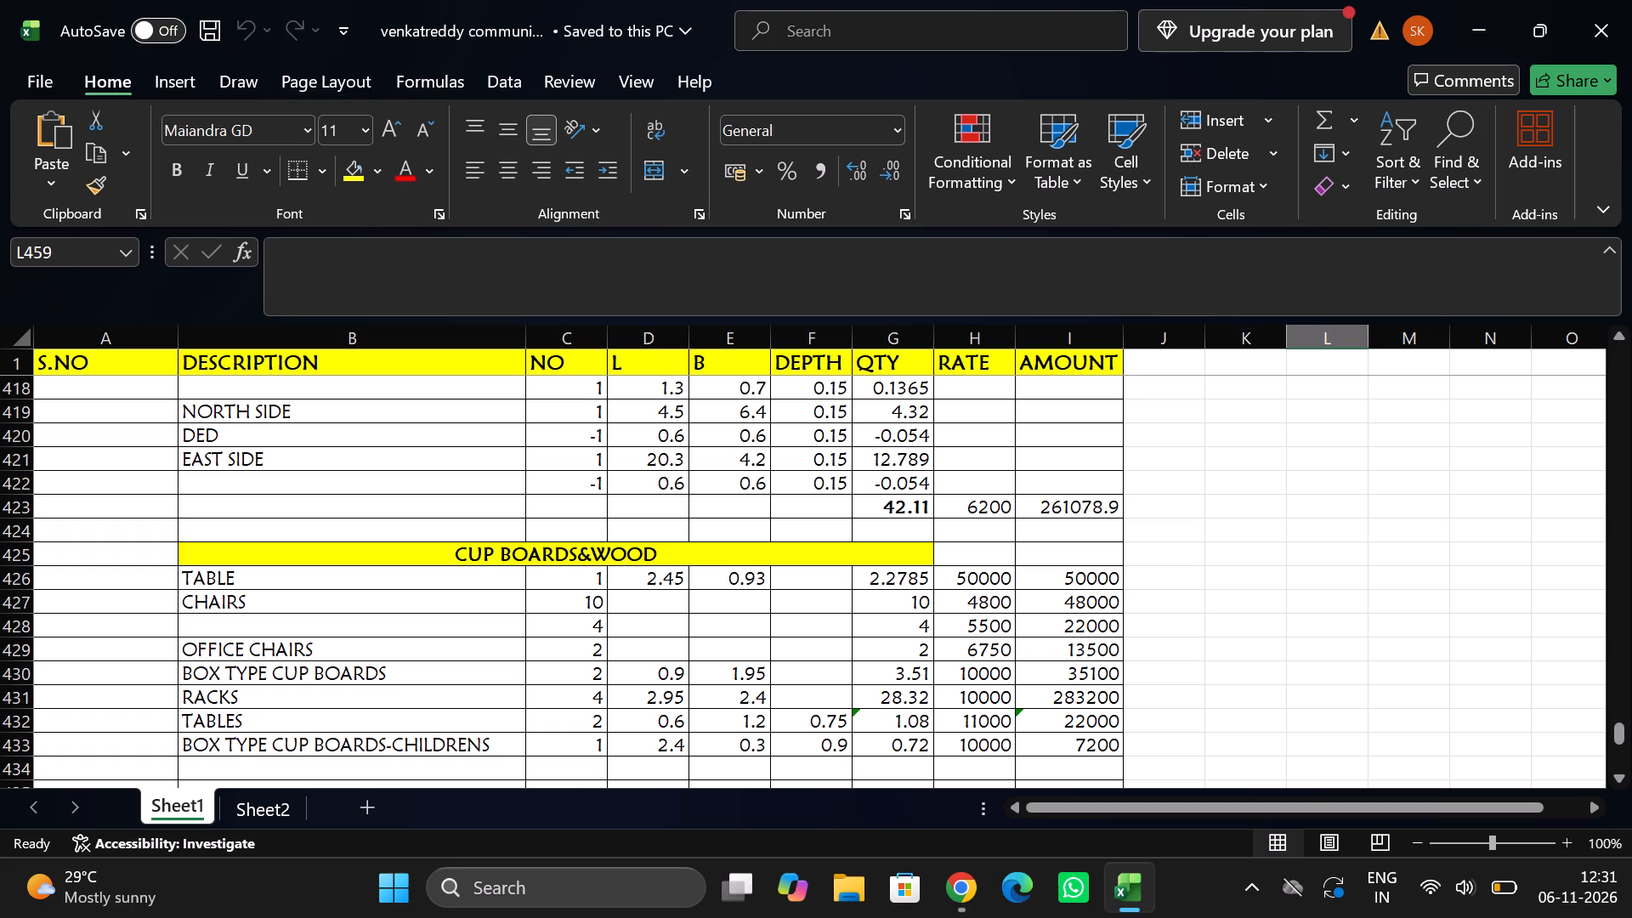
drag(1074, 581, 1062, 648)
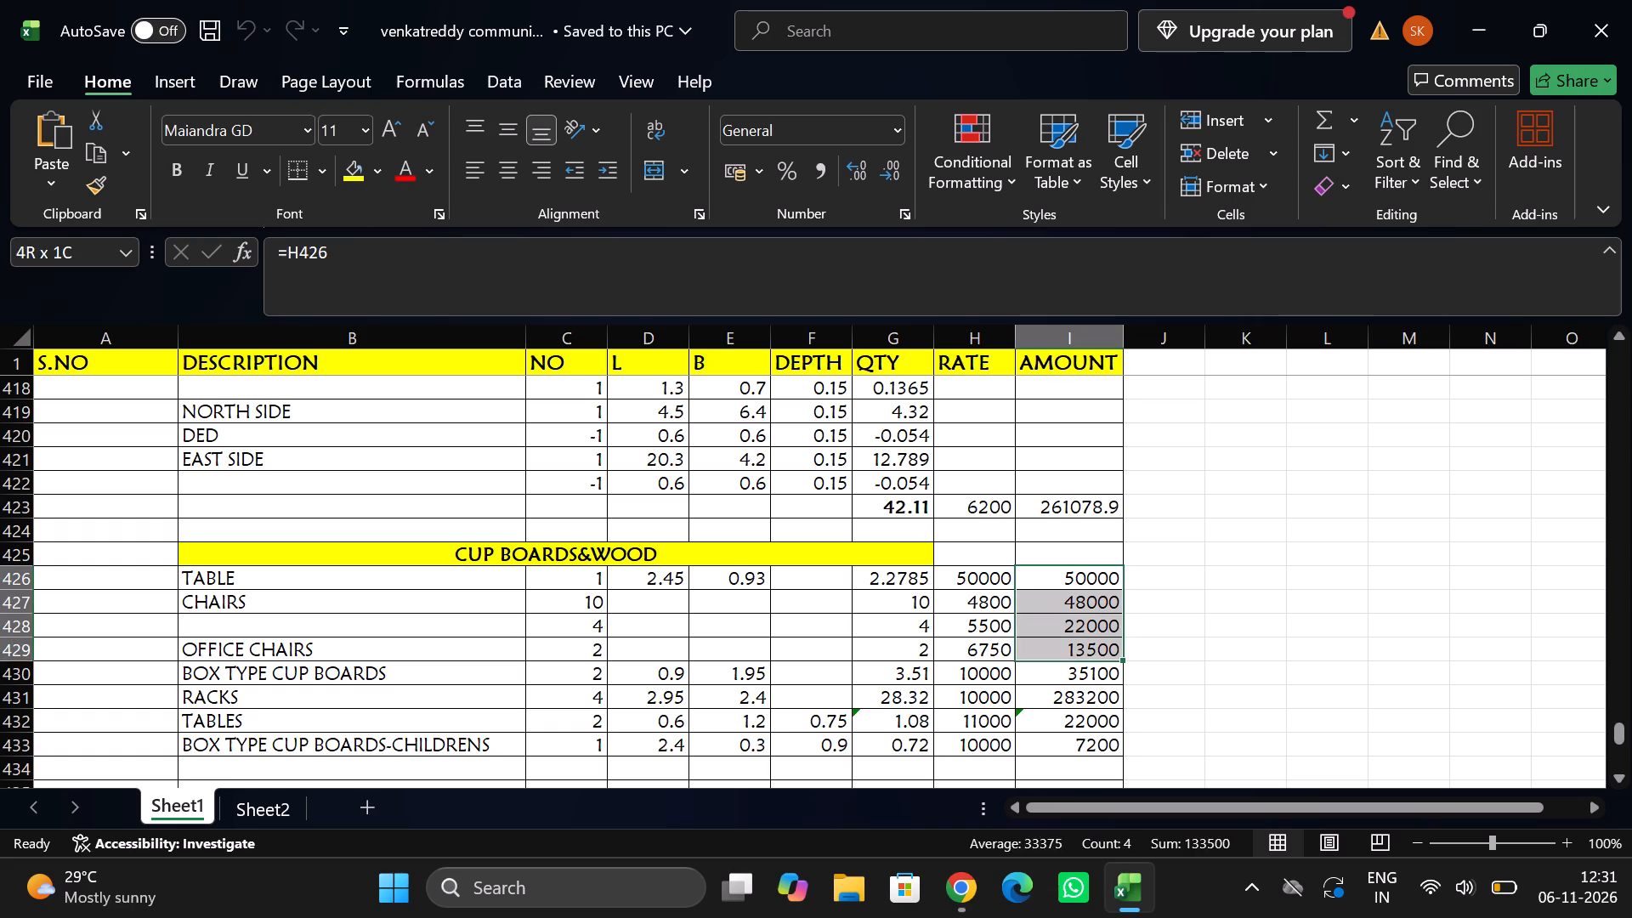
drag(1062, 648, 1072, 740)
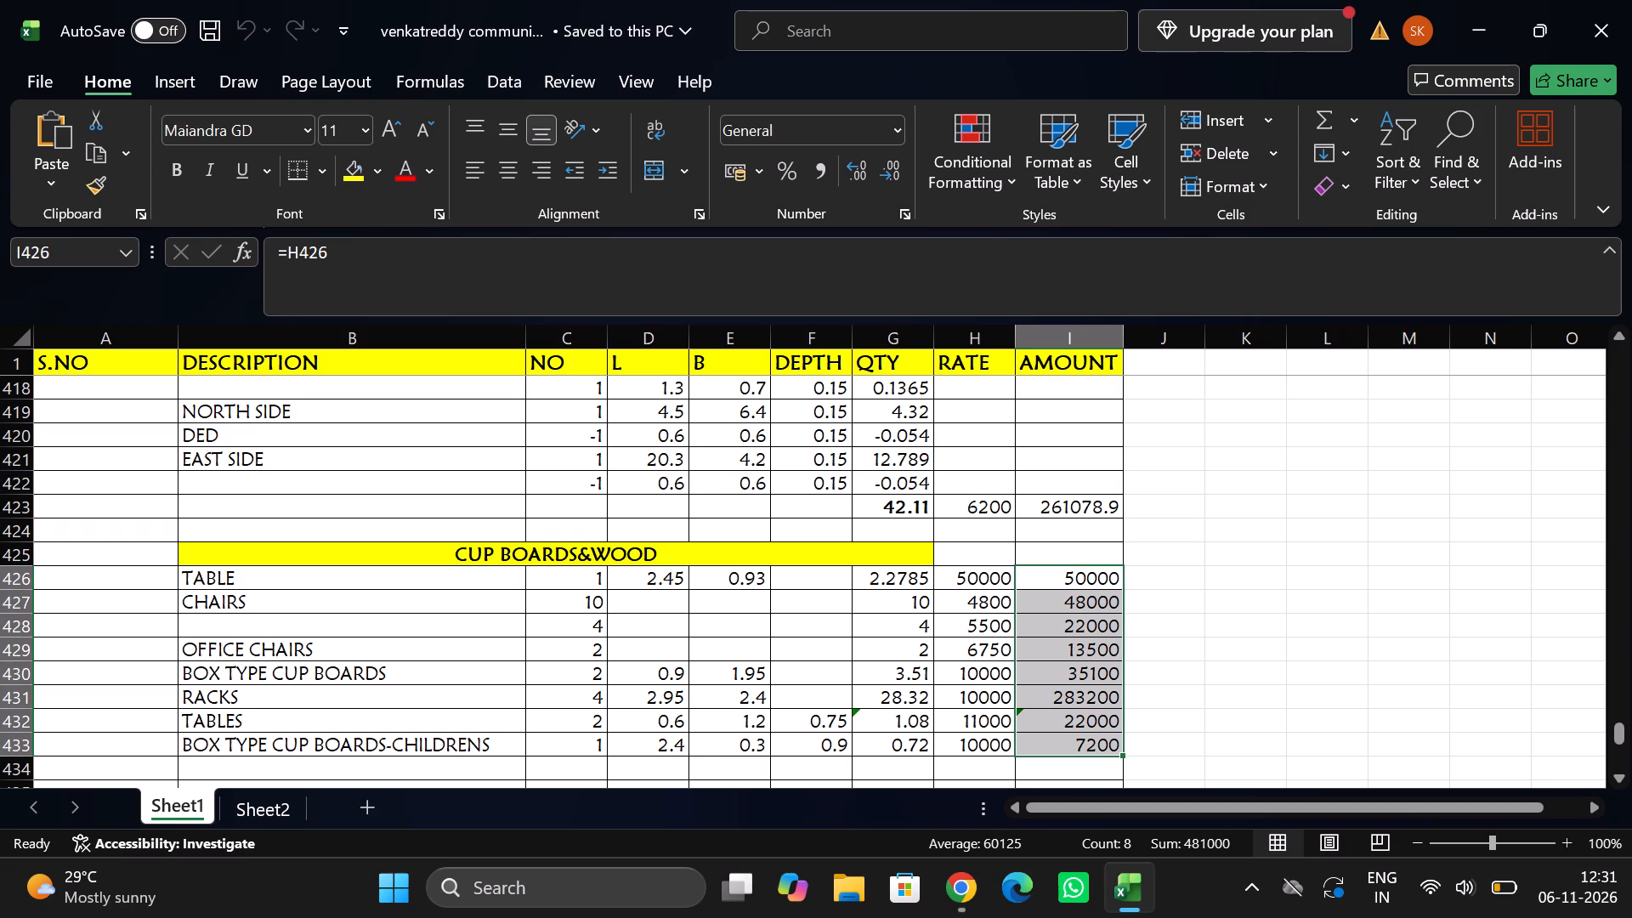
Inspect the amount cells of the teak wood entry (I447) and the books quotation (I444).
scroll(1072, 740, down, 2)
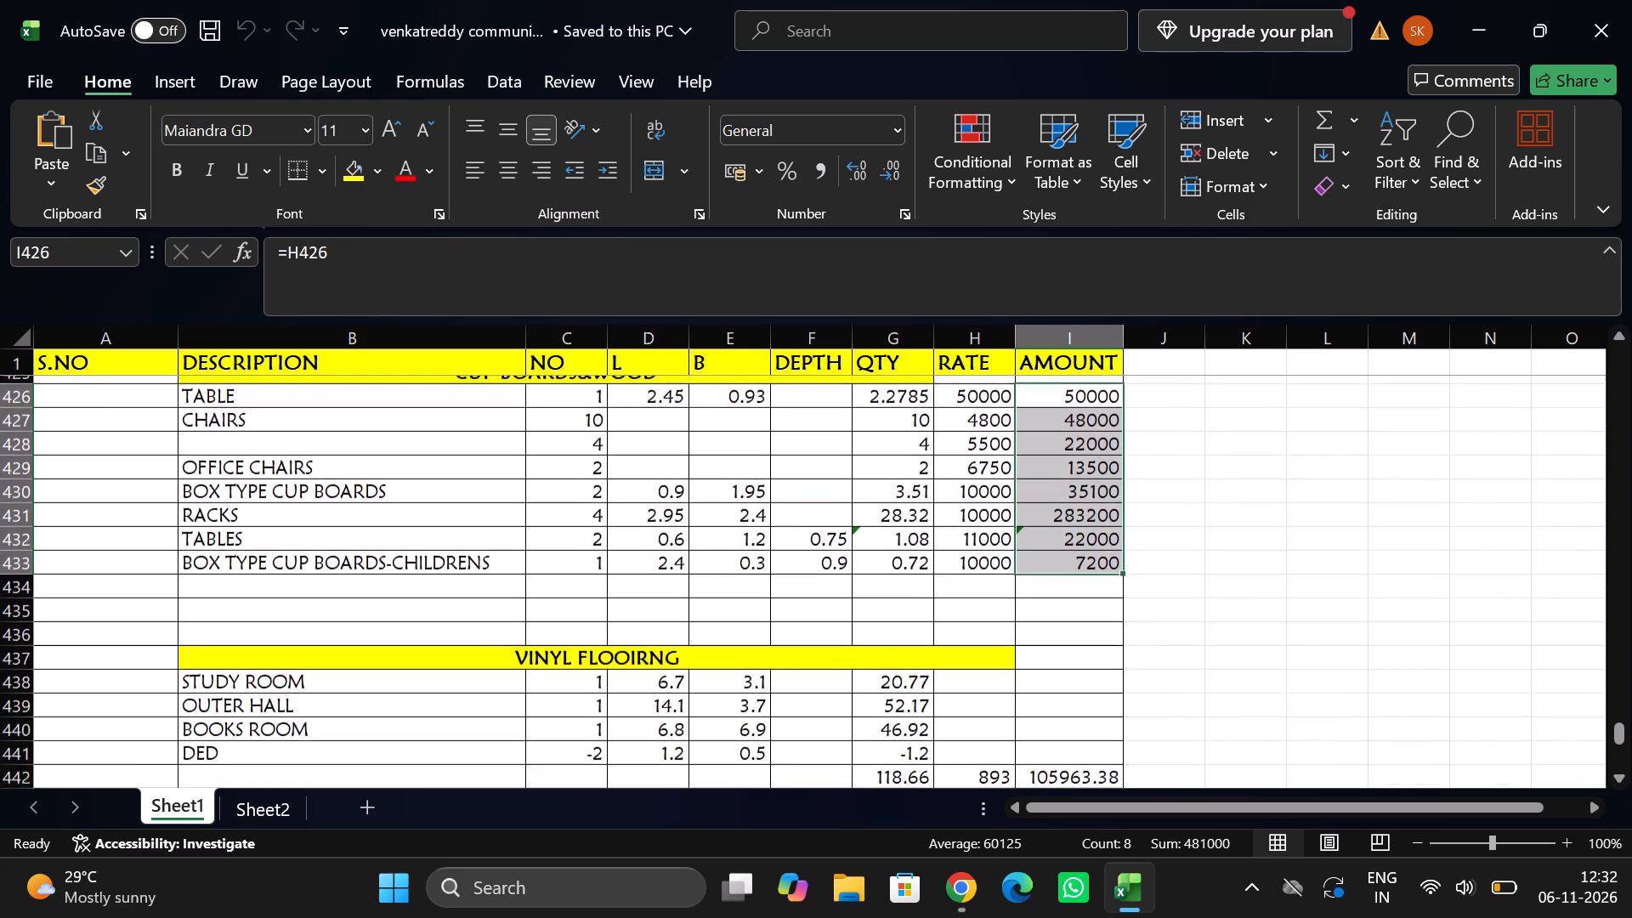
scroll(1072, 740, down, 1)
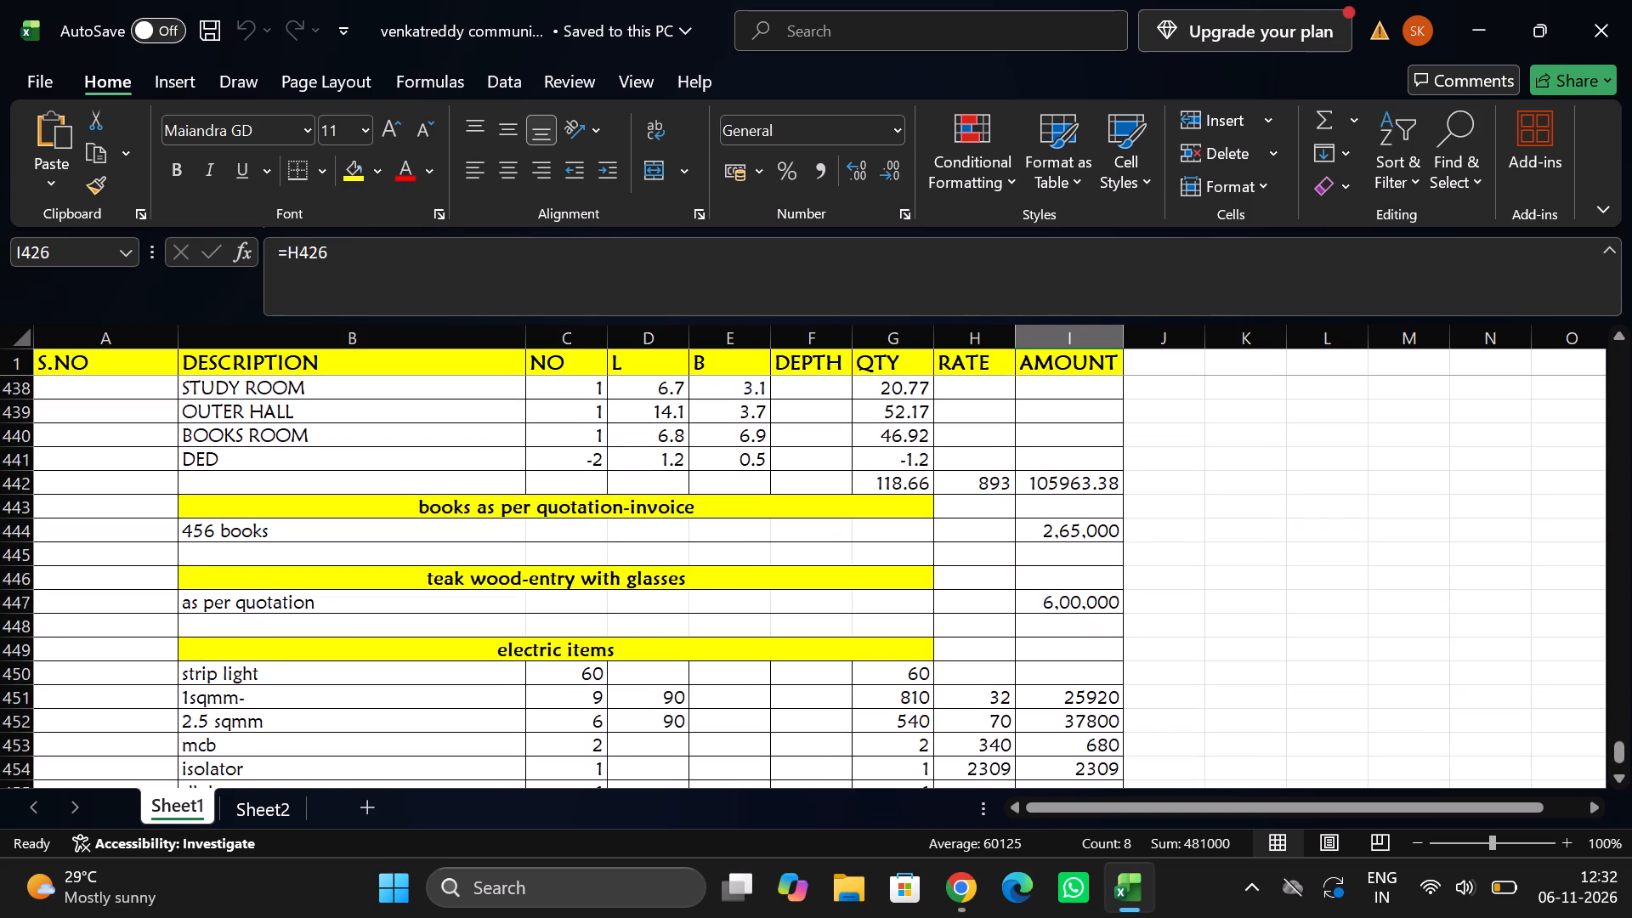
click(1047, 604)
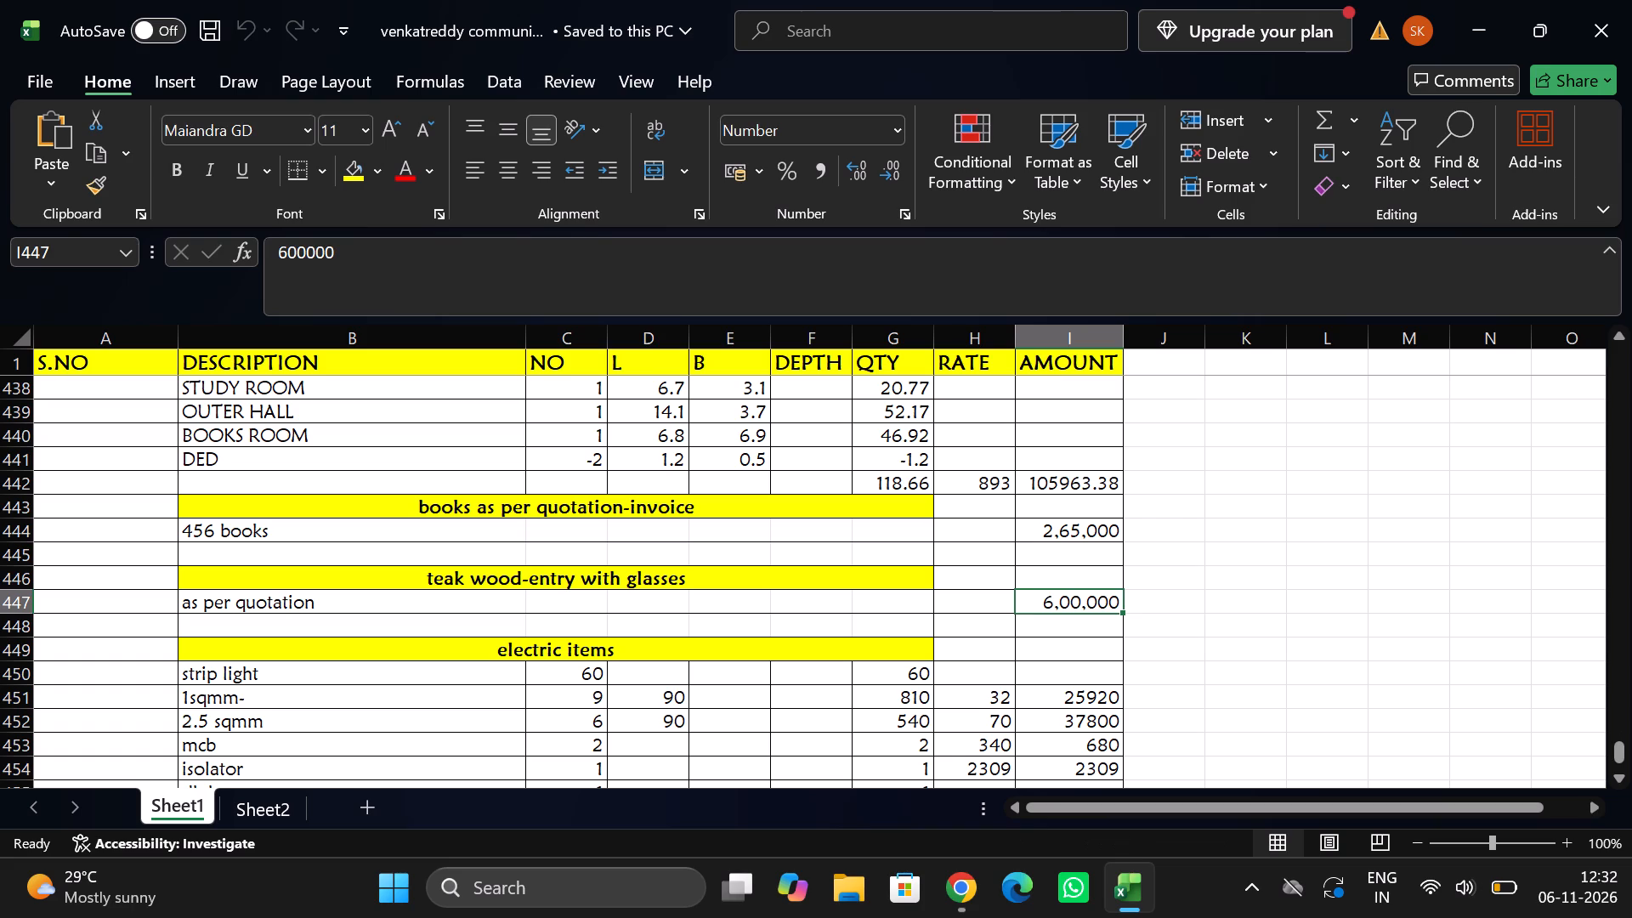
click(1055, 530)
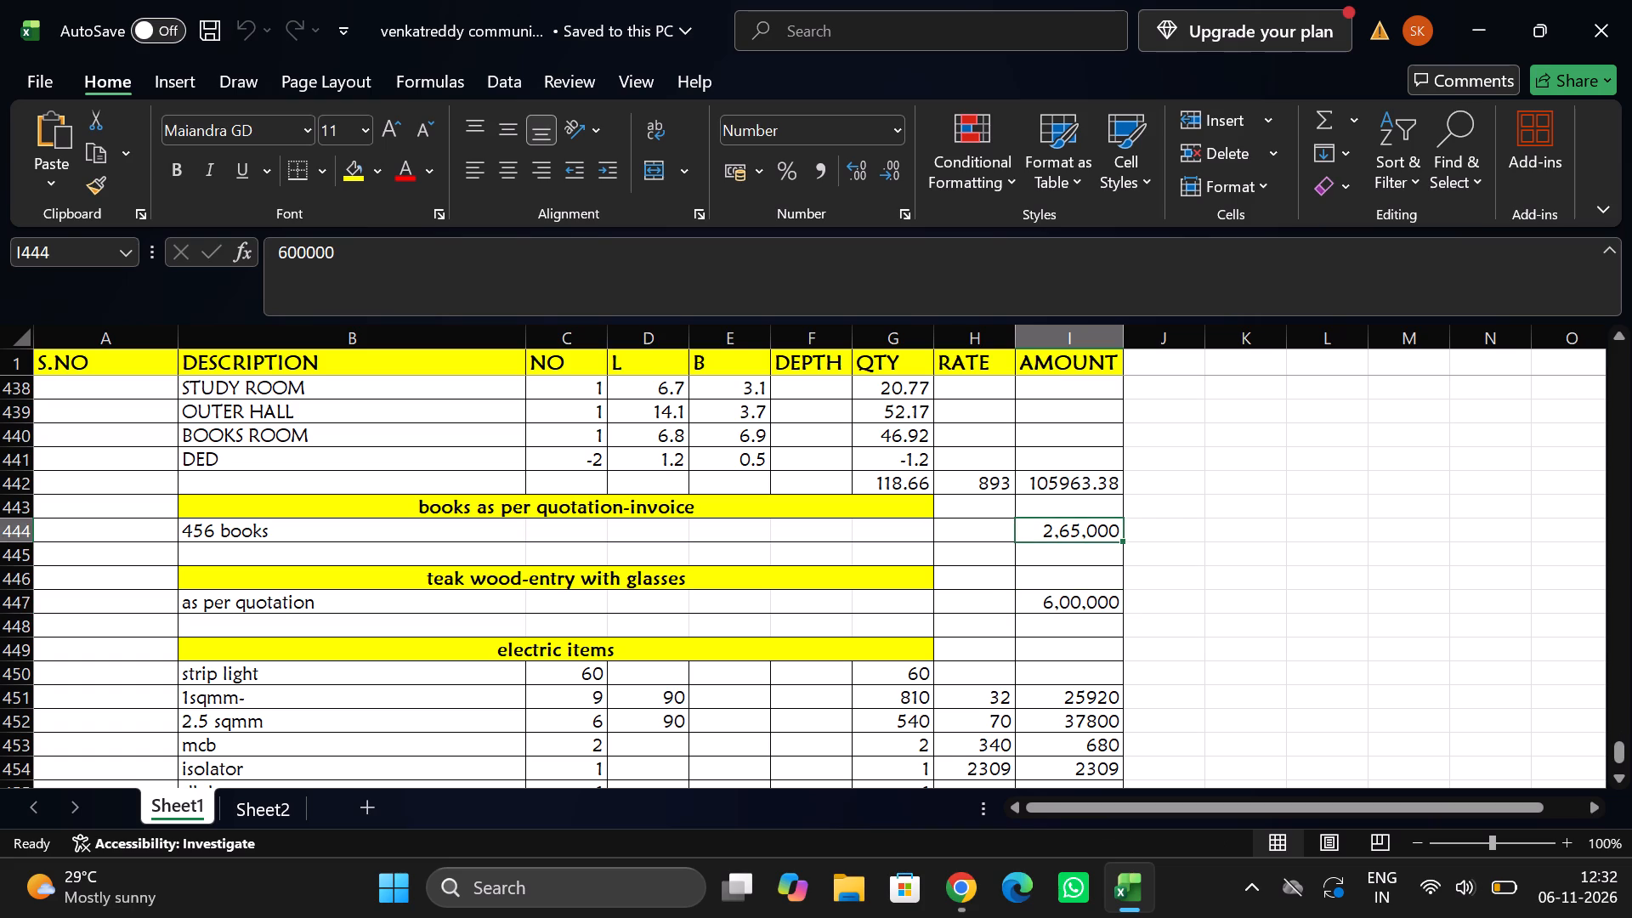
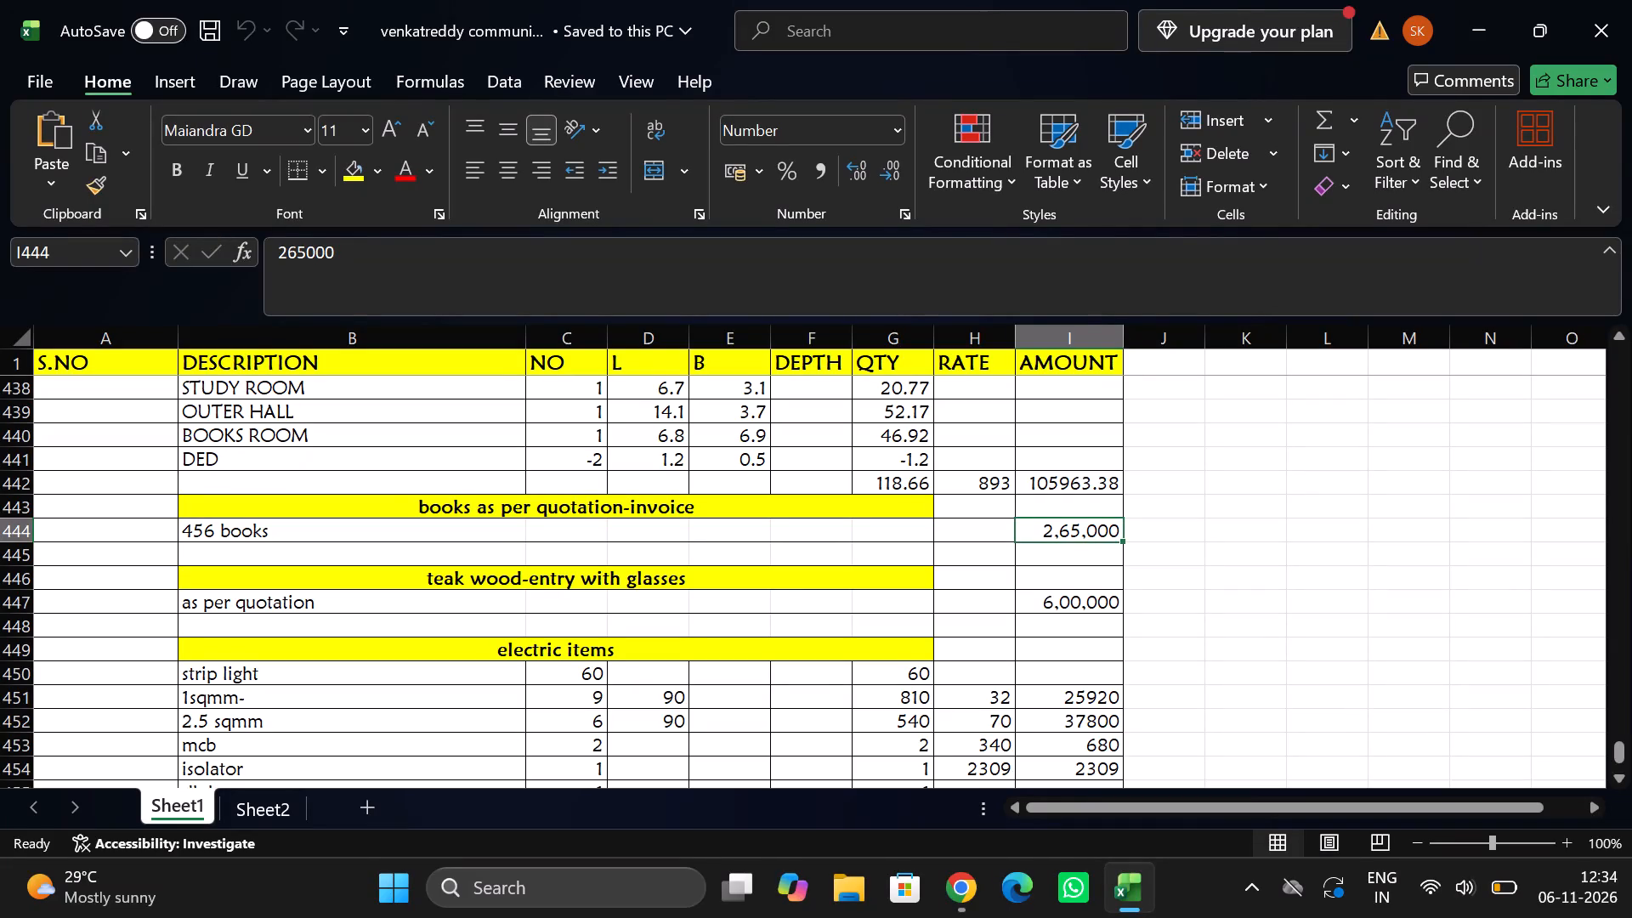
Inspect the books quotation (I444) and vinyl flooring (I442) amounts, and select the electric items amounts, I451 to I457, to check their sum.
click(1063, 528)
scroll(1063, 528, up, 1)
scroll(1063, 528, down, 1)
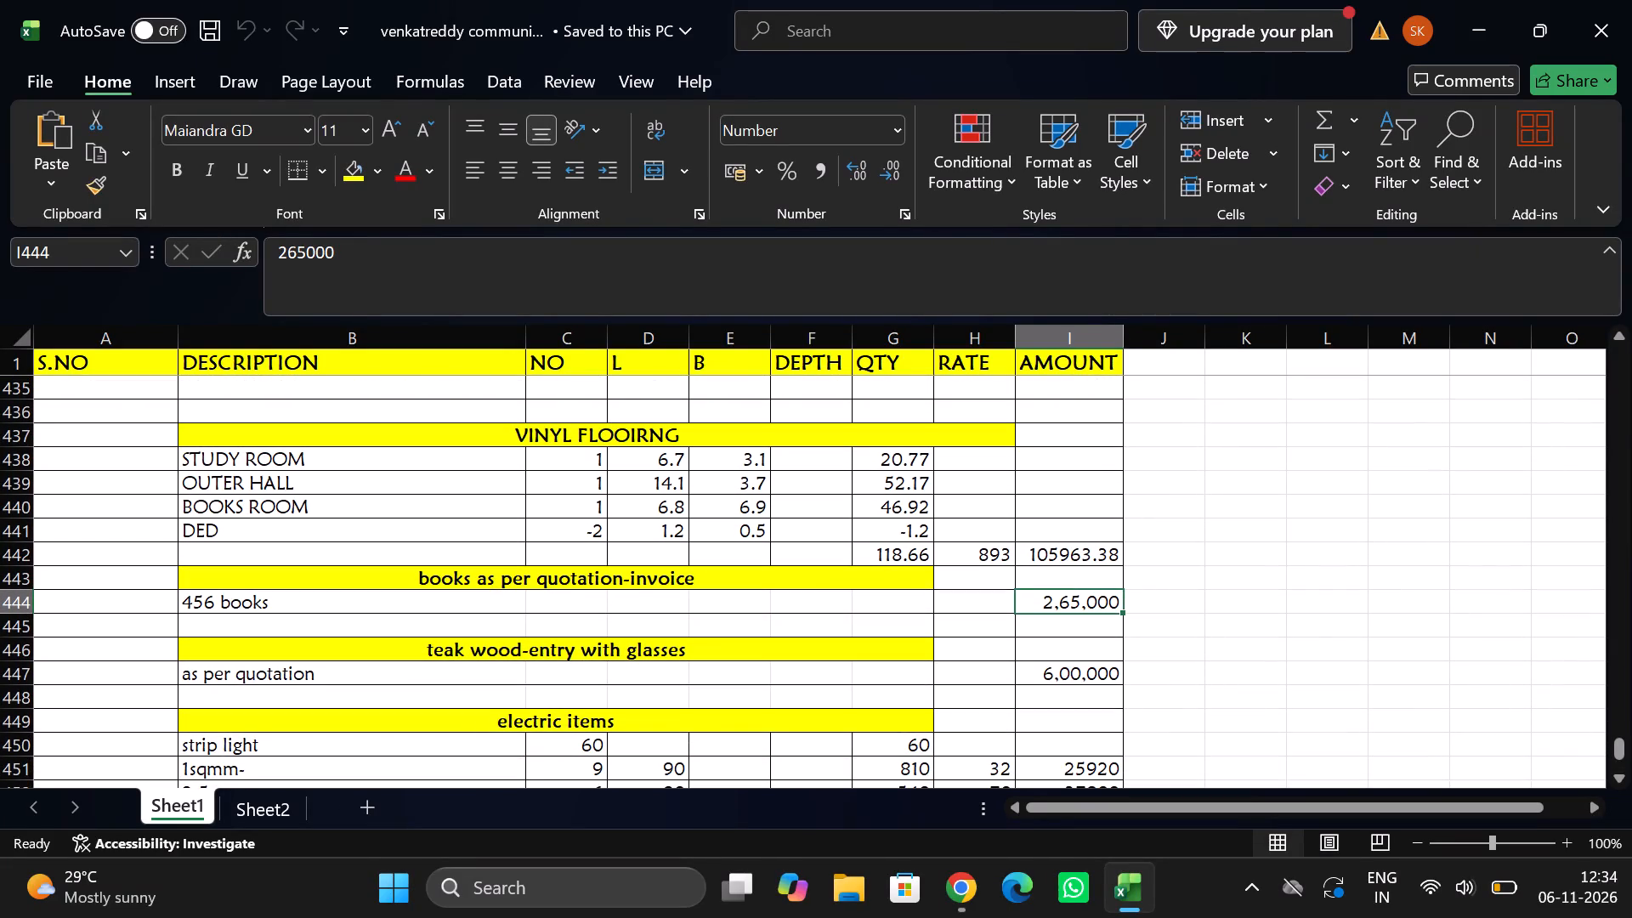
click(1056, 561)
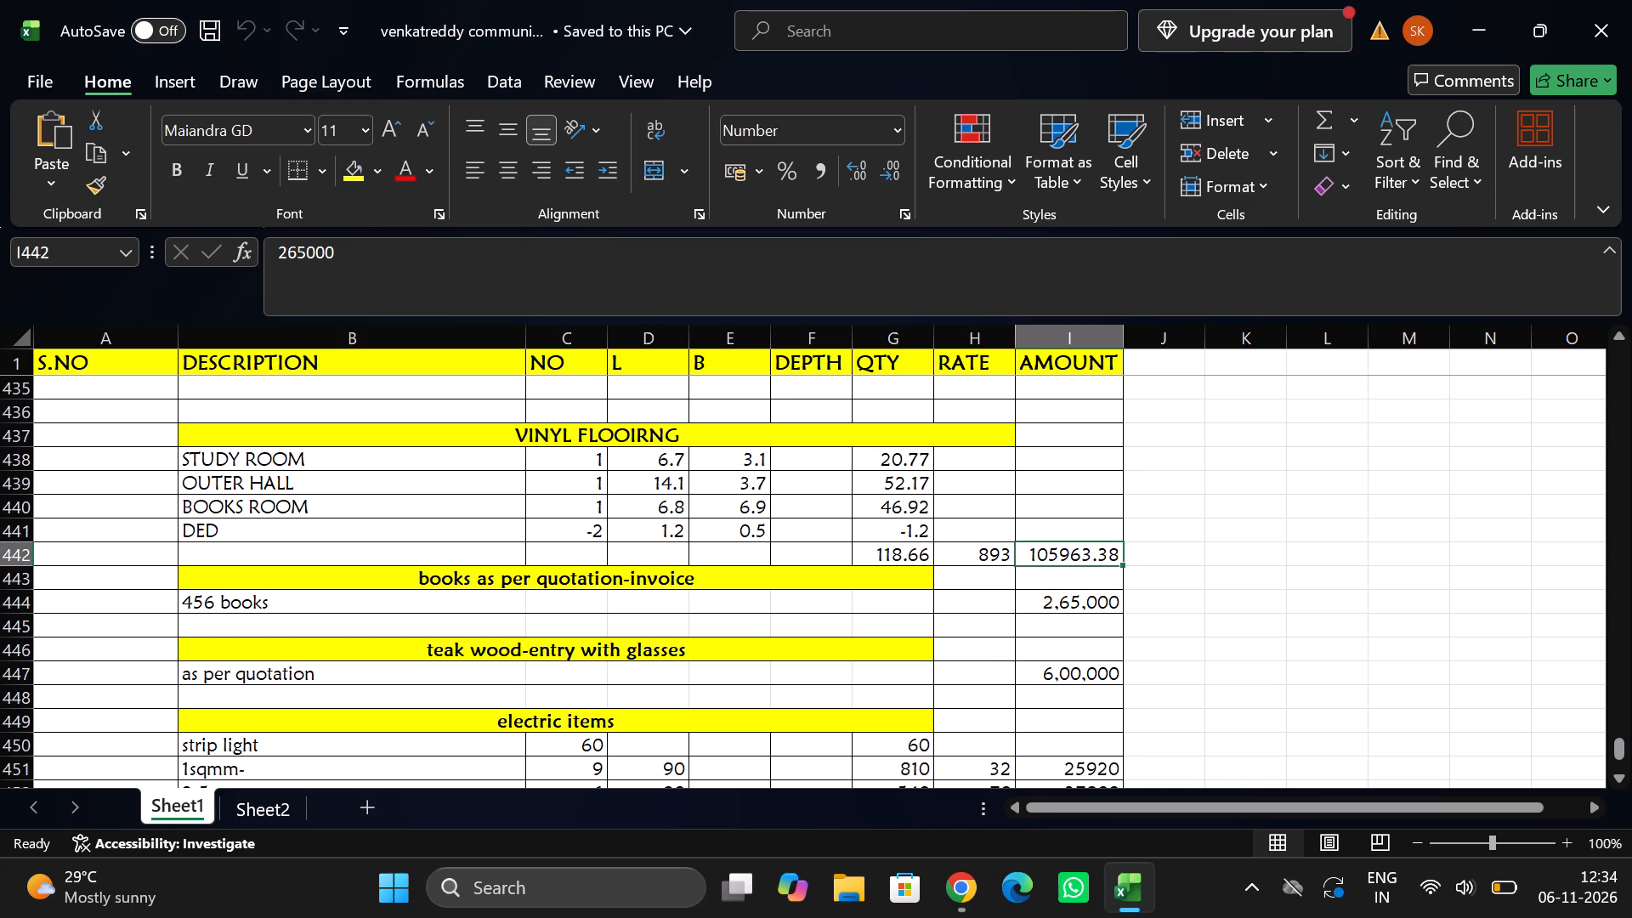
scroll(1056, 561, down, 2)
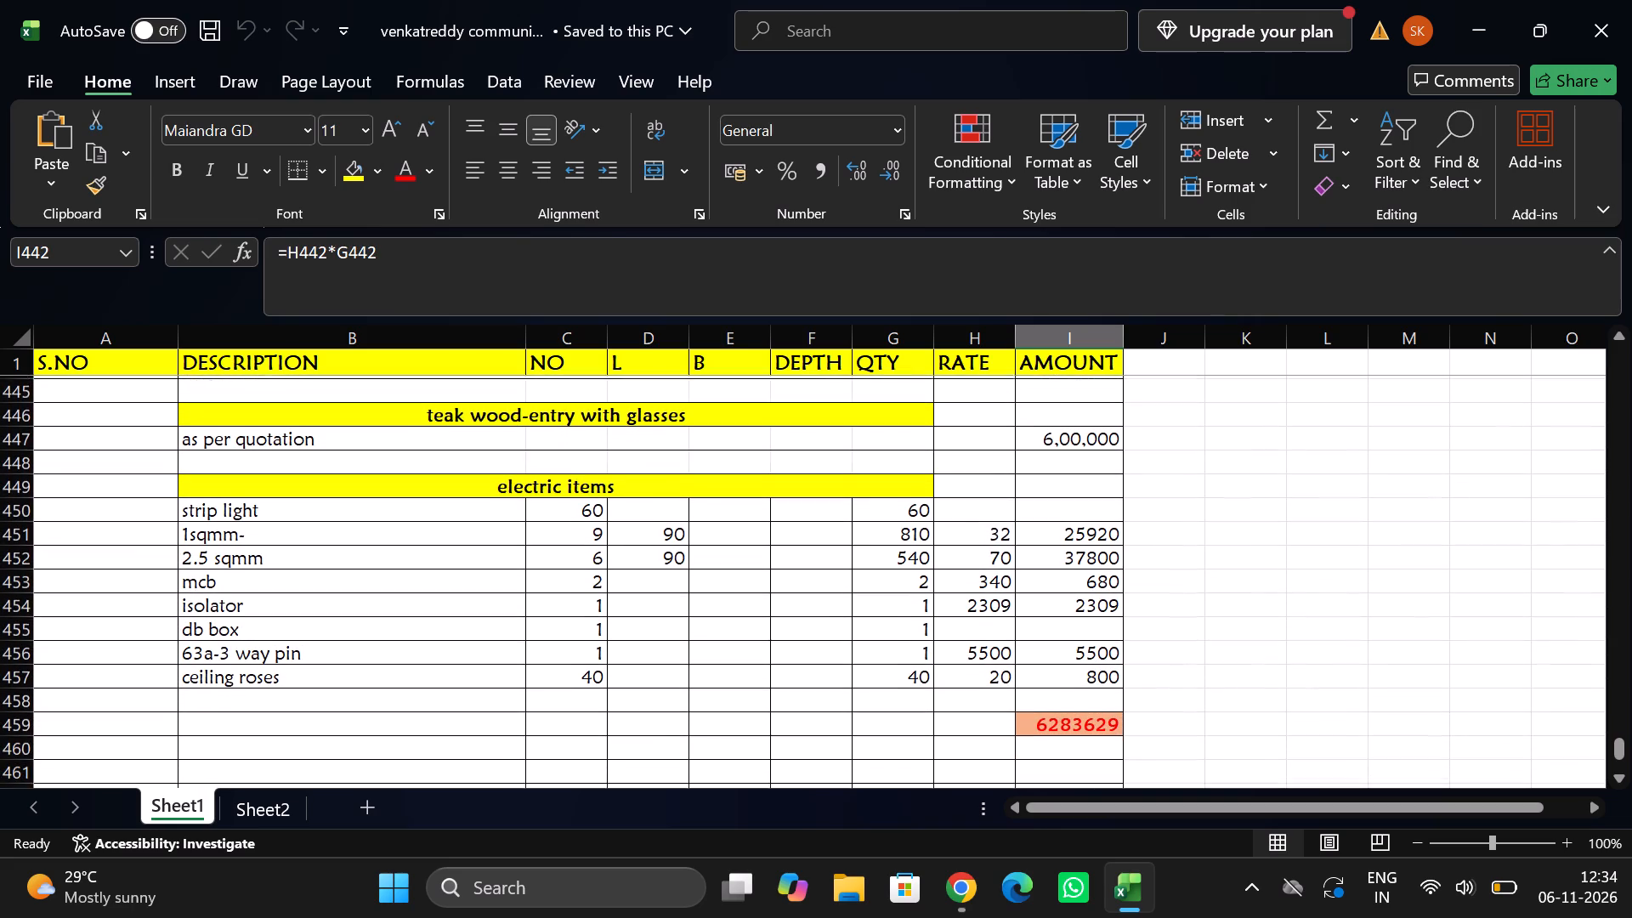
scroll(1056, 561, down, 1)
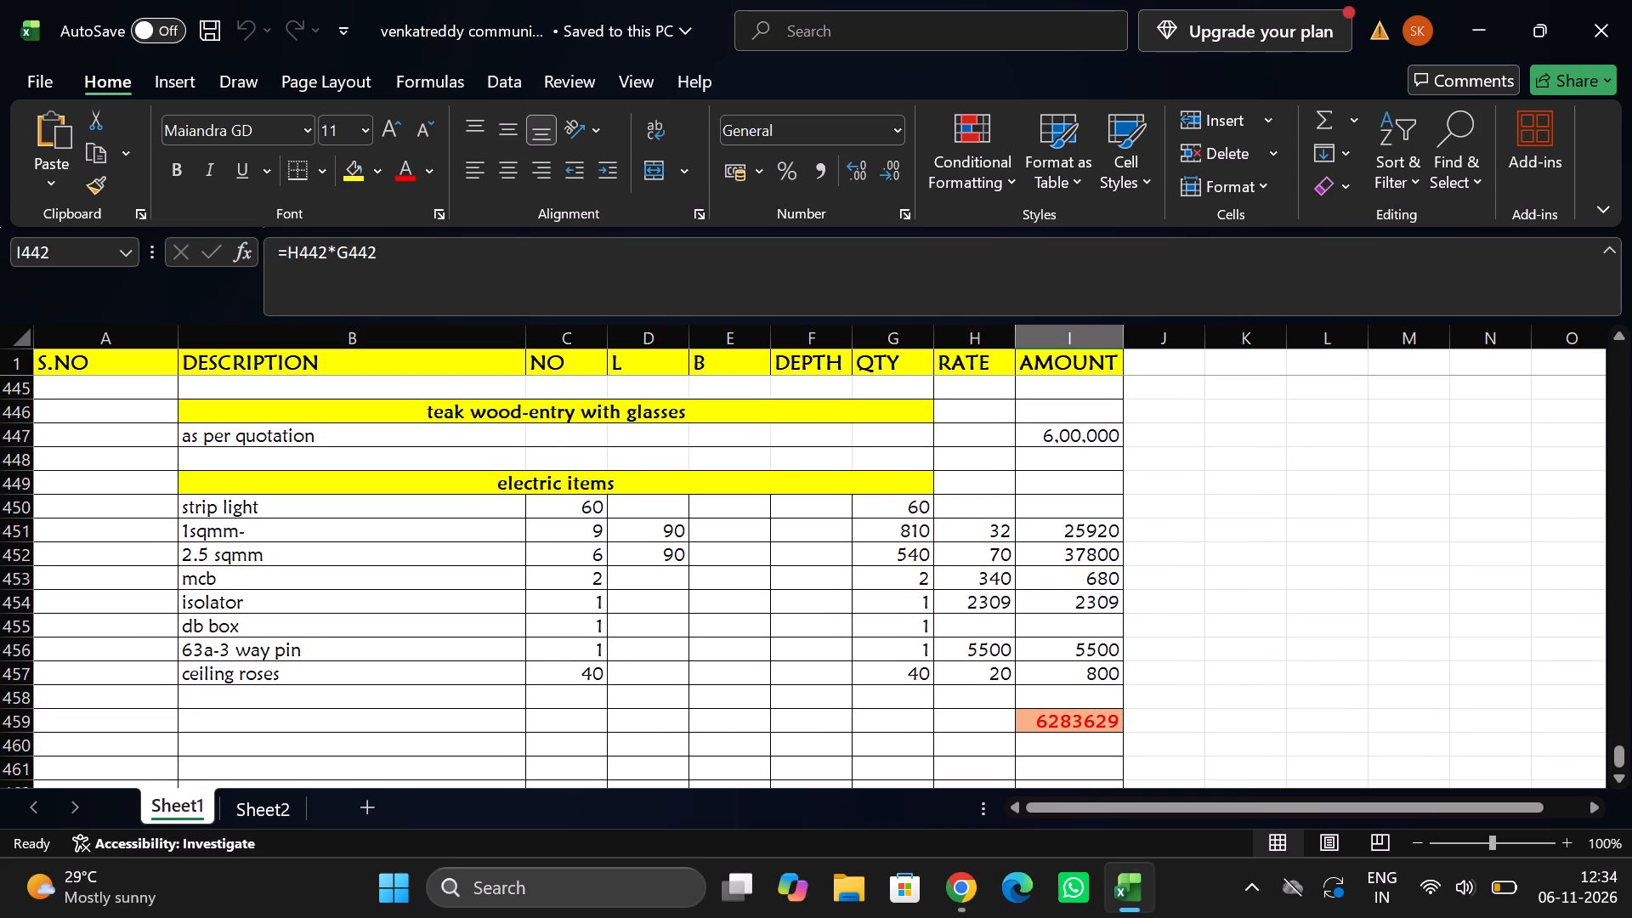
drag(1057, 529, 1051, 663)
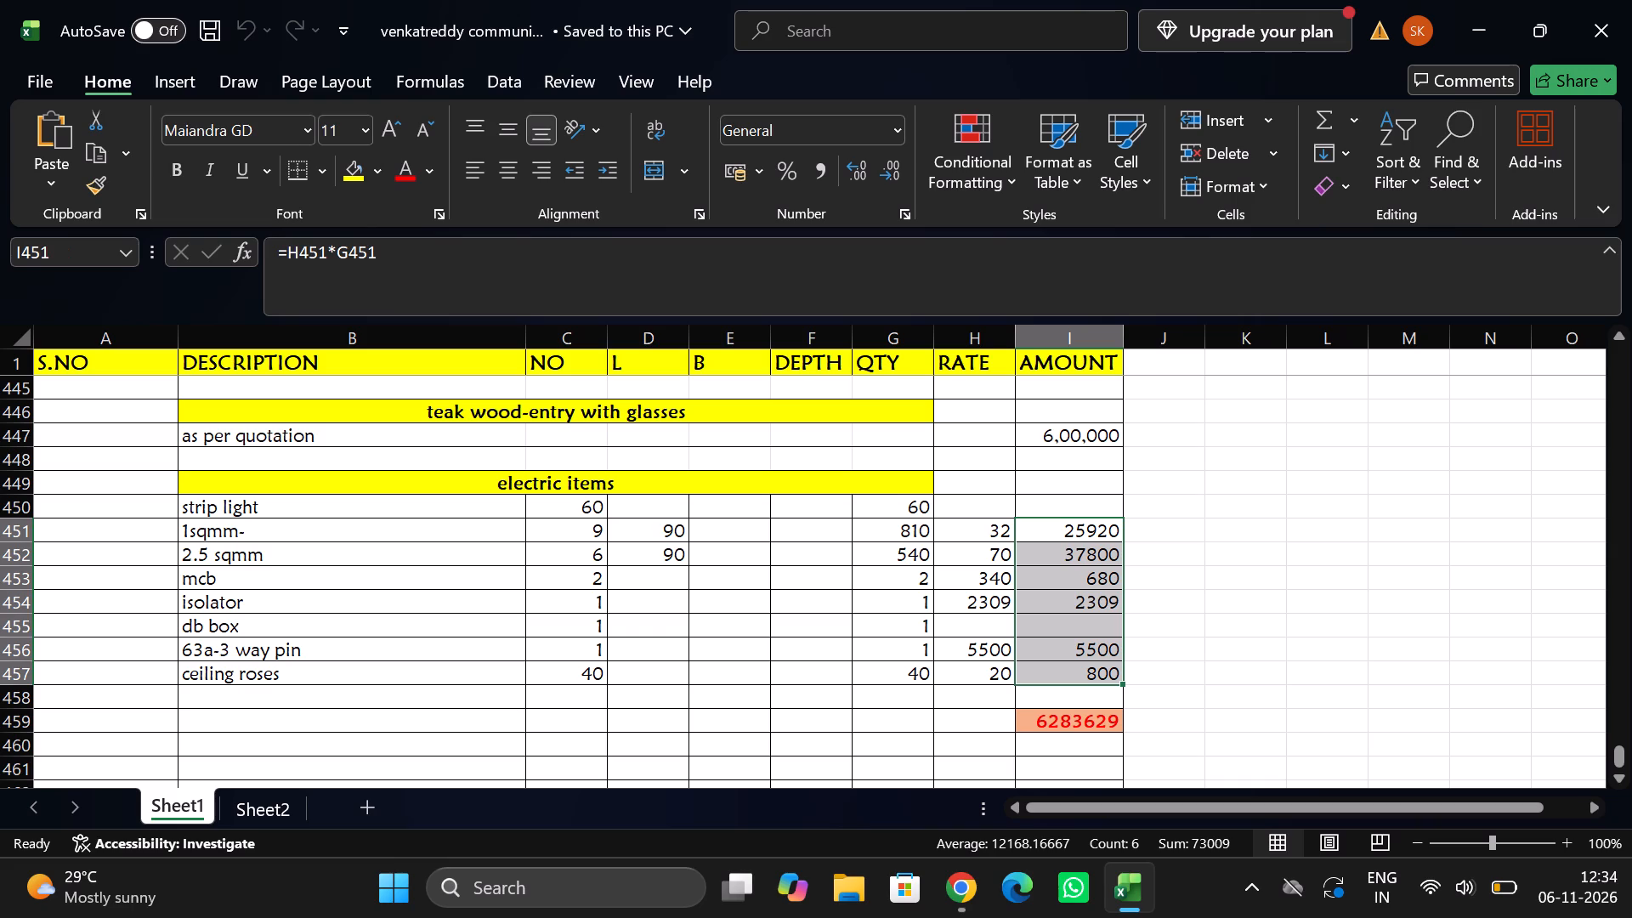
Below the grand total, enter the label FIRST BILL in H461 and its amount 2429752 in I461.
scroll(1051, 663, up, 1)
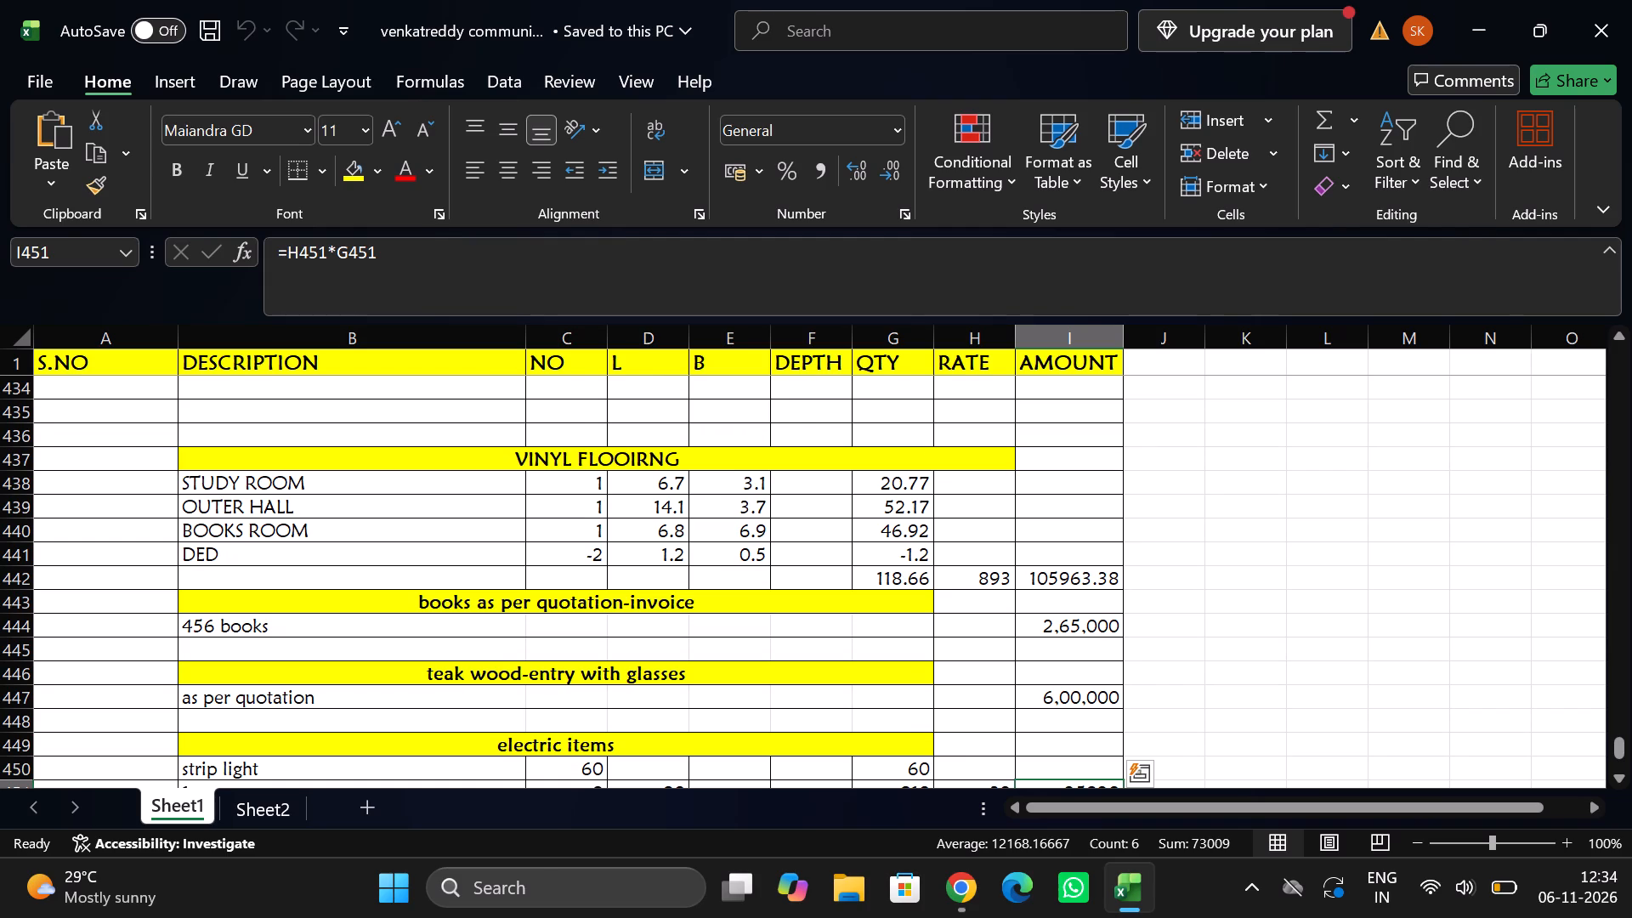
scroll(1051, 663, down, 1)
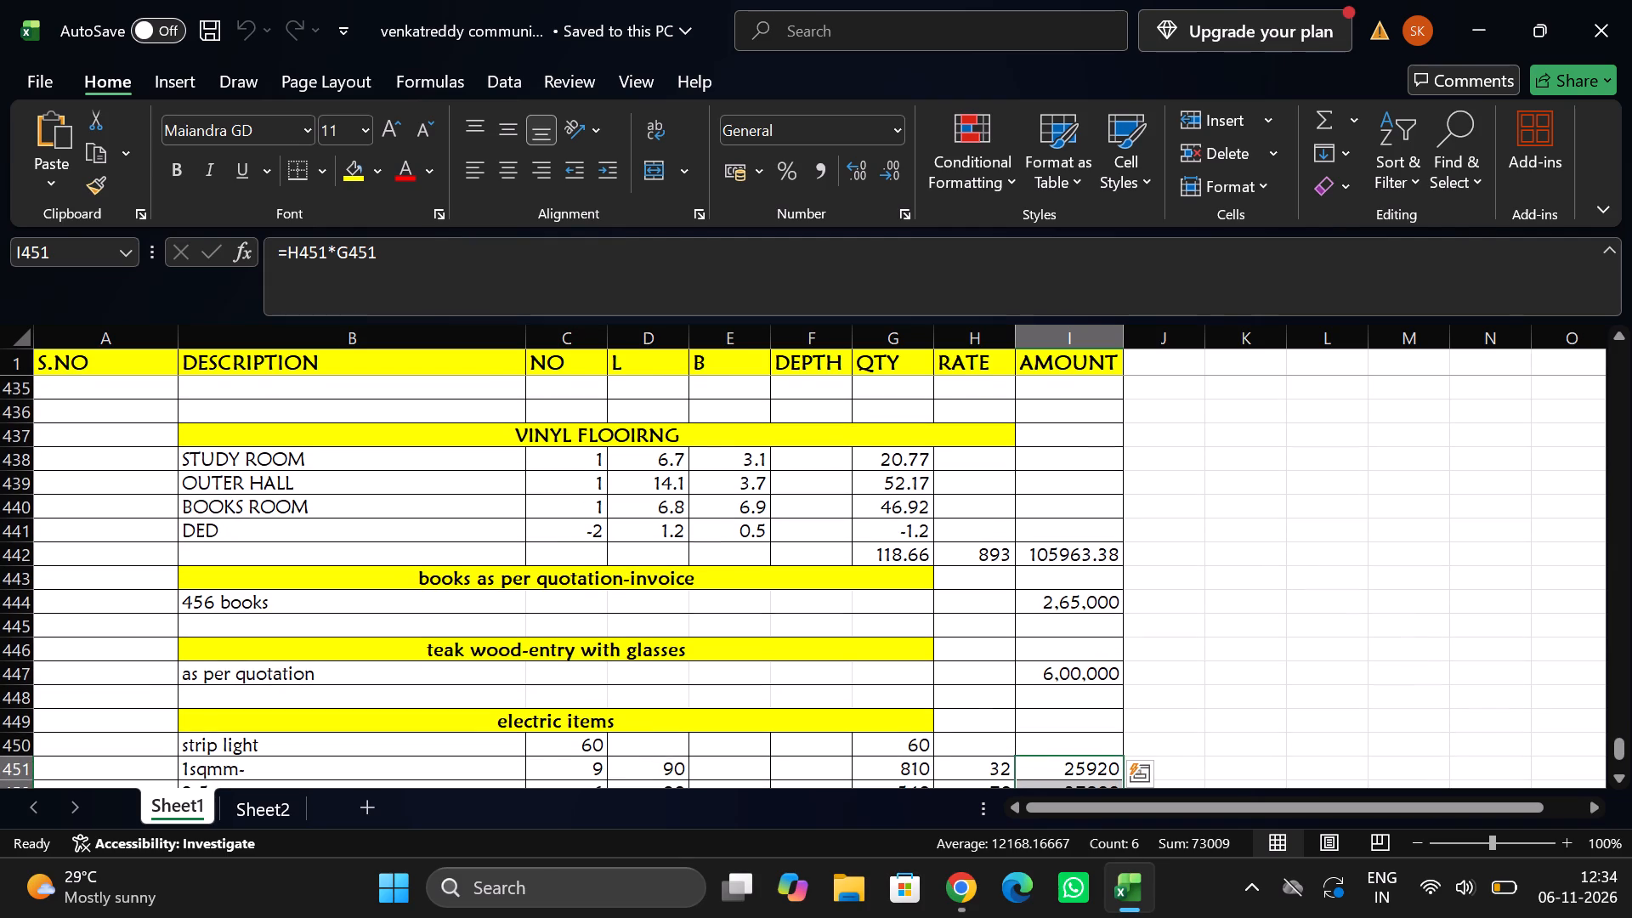
scroll(1023, 702, down, 1)
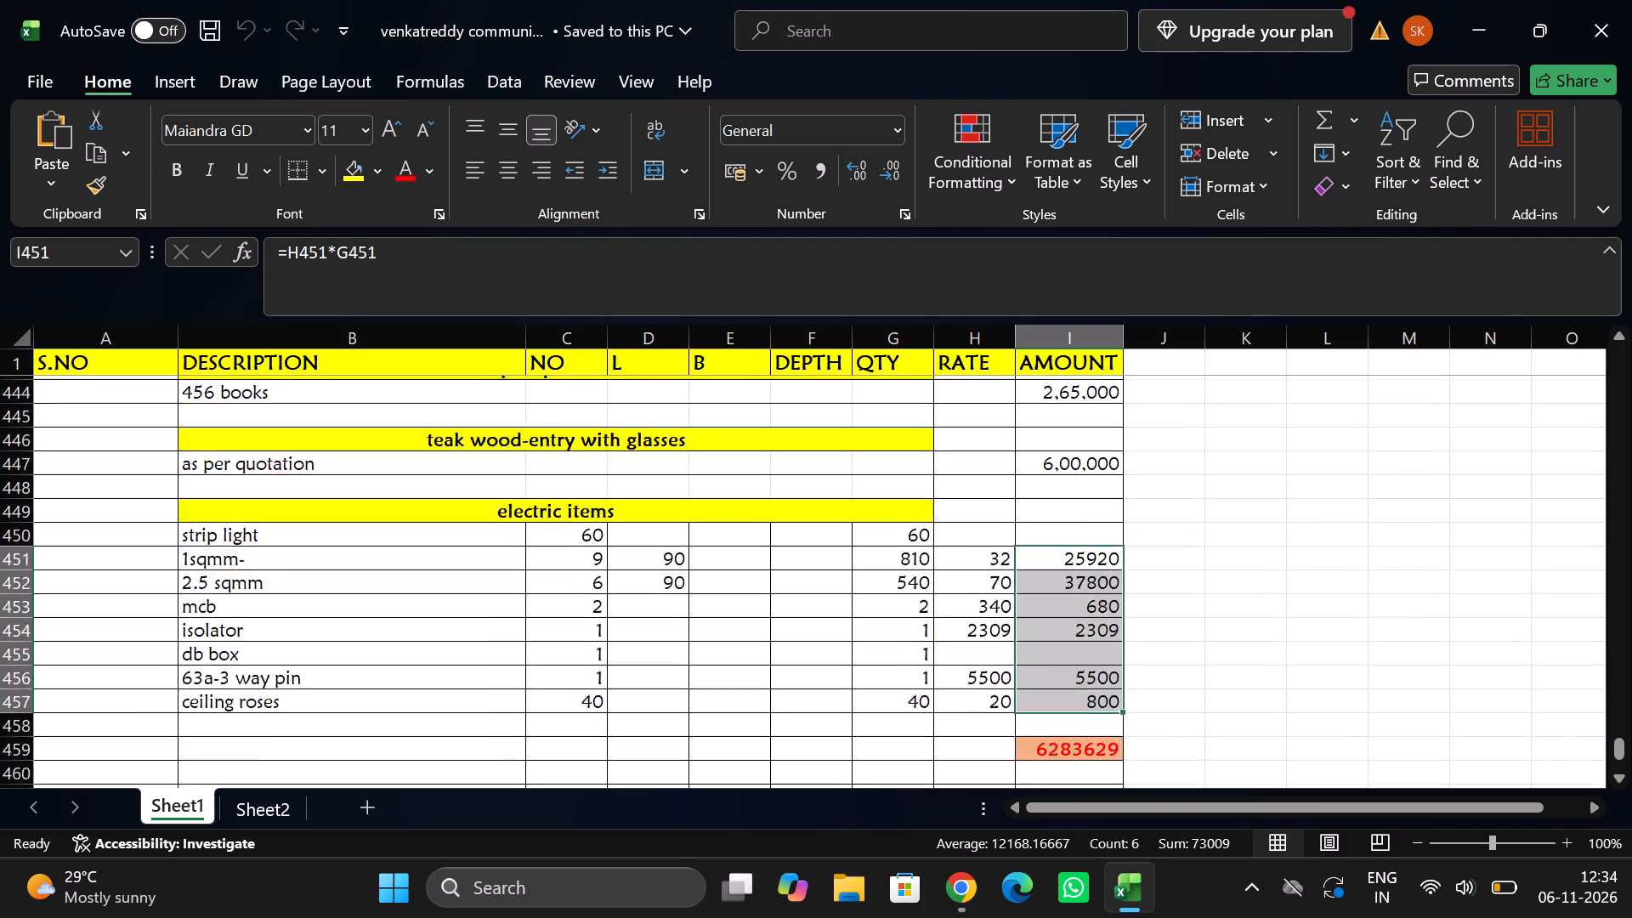
click(1045, 566)
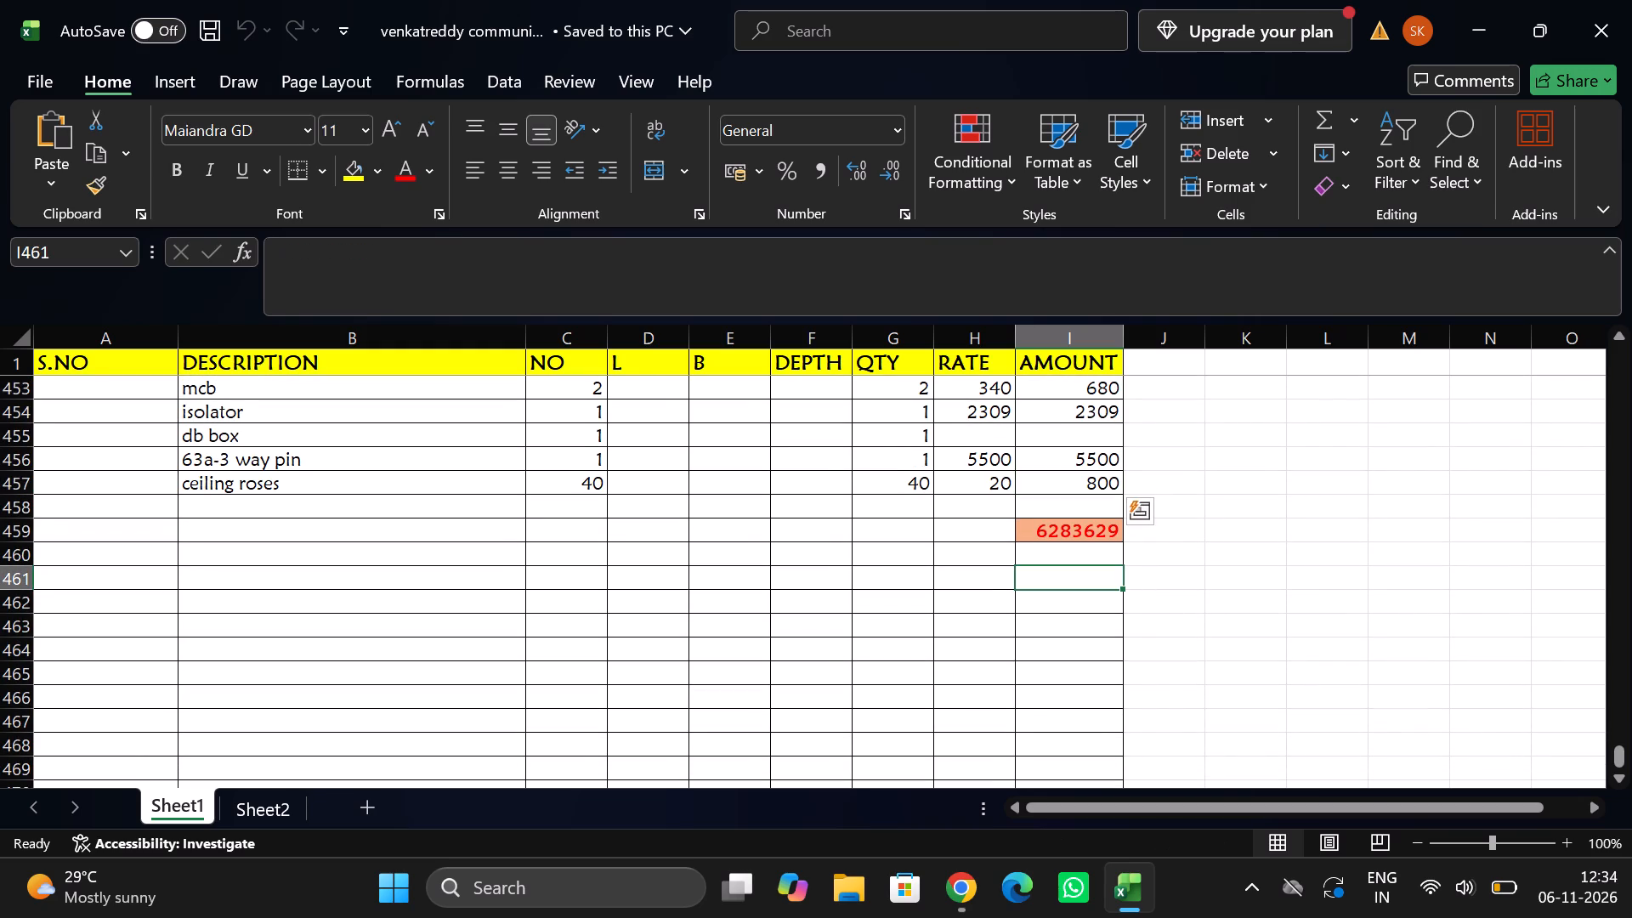
click(977, 585)
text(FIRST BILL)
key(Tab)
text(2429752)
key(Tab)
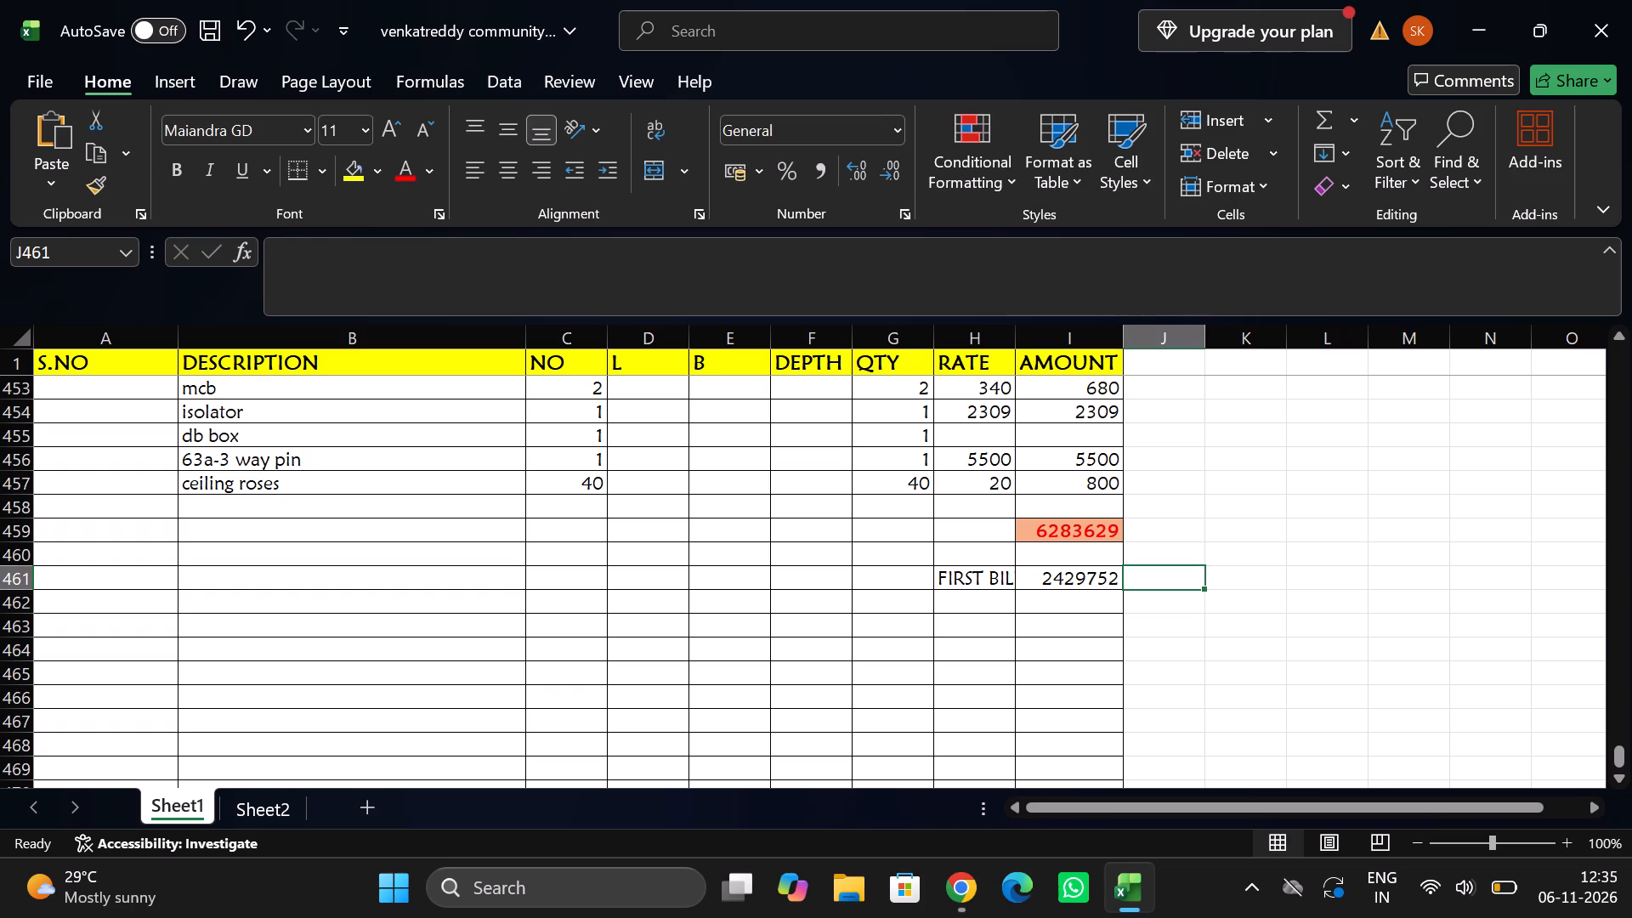
Enter the label SECOND BILL in H462 and fit column H's width to its contents.
click(979, 603)
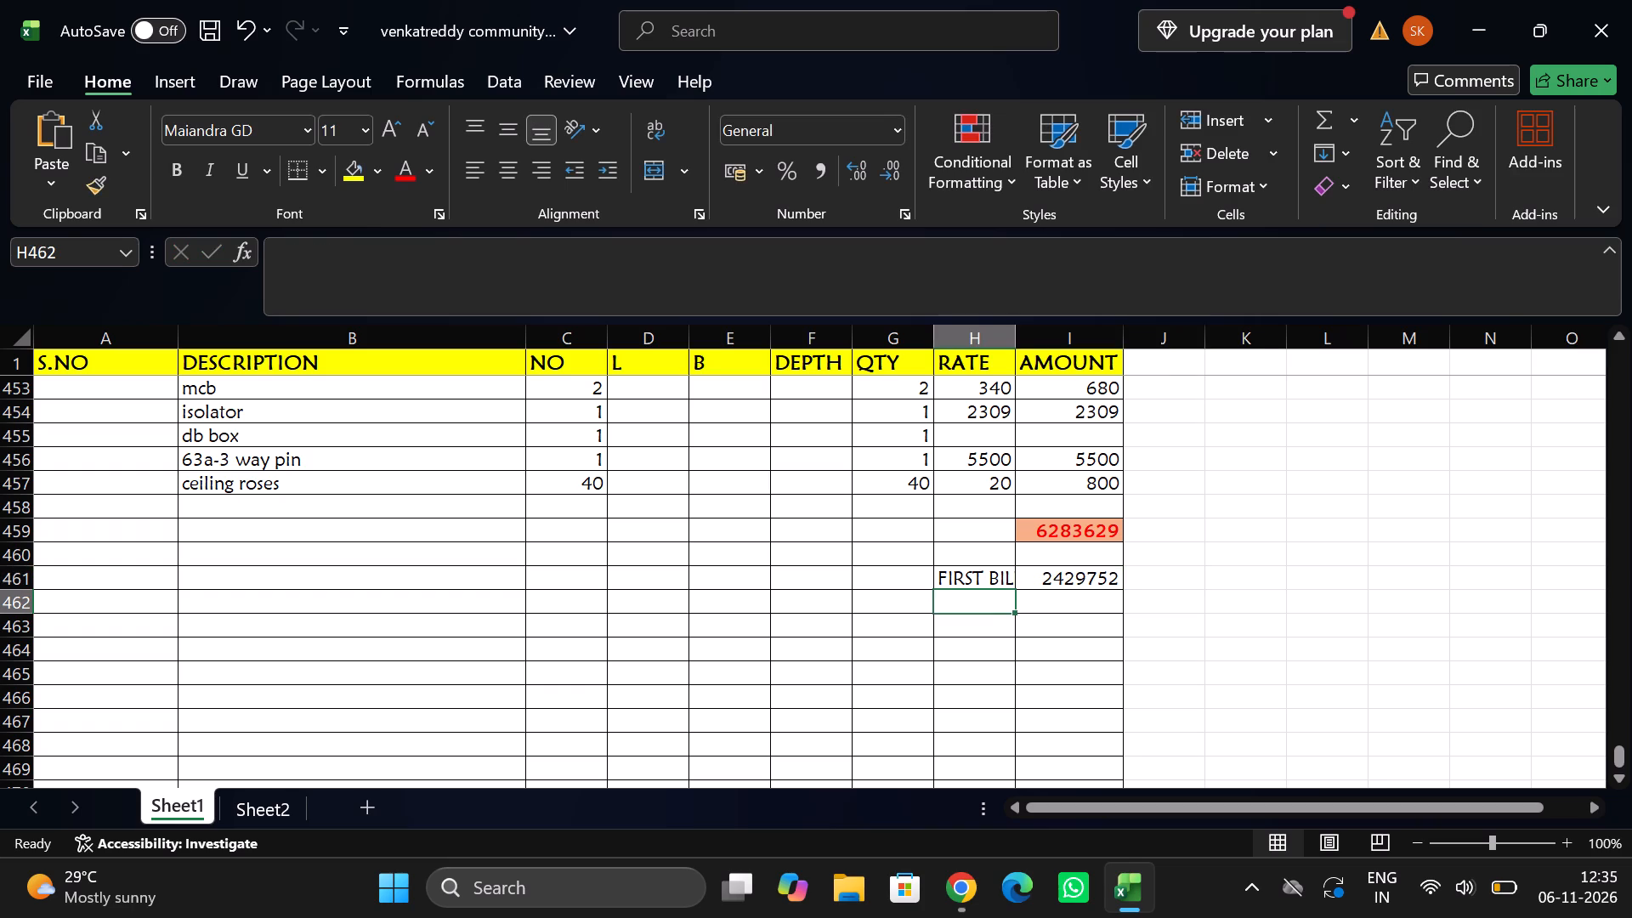
text(SECOND BILL)
key(Tab)
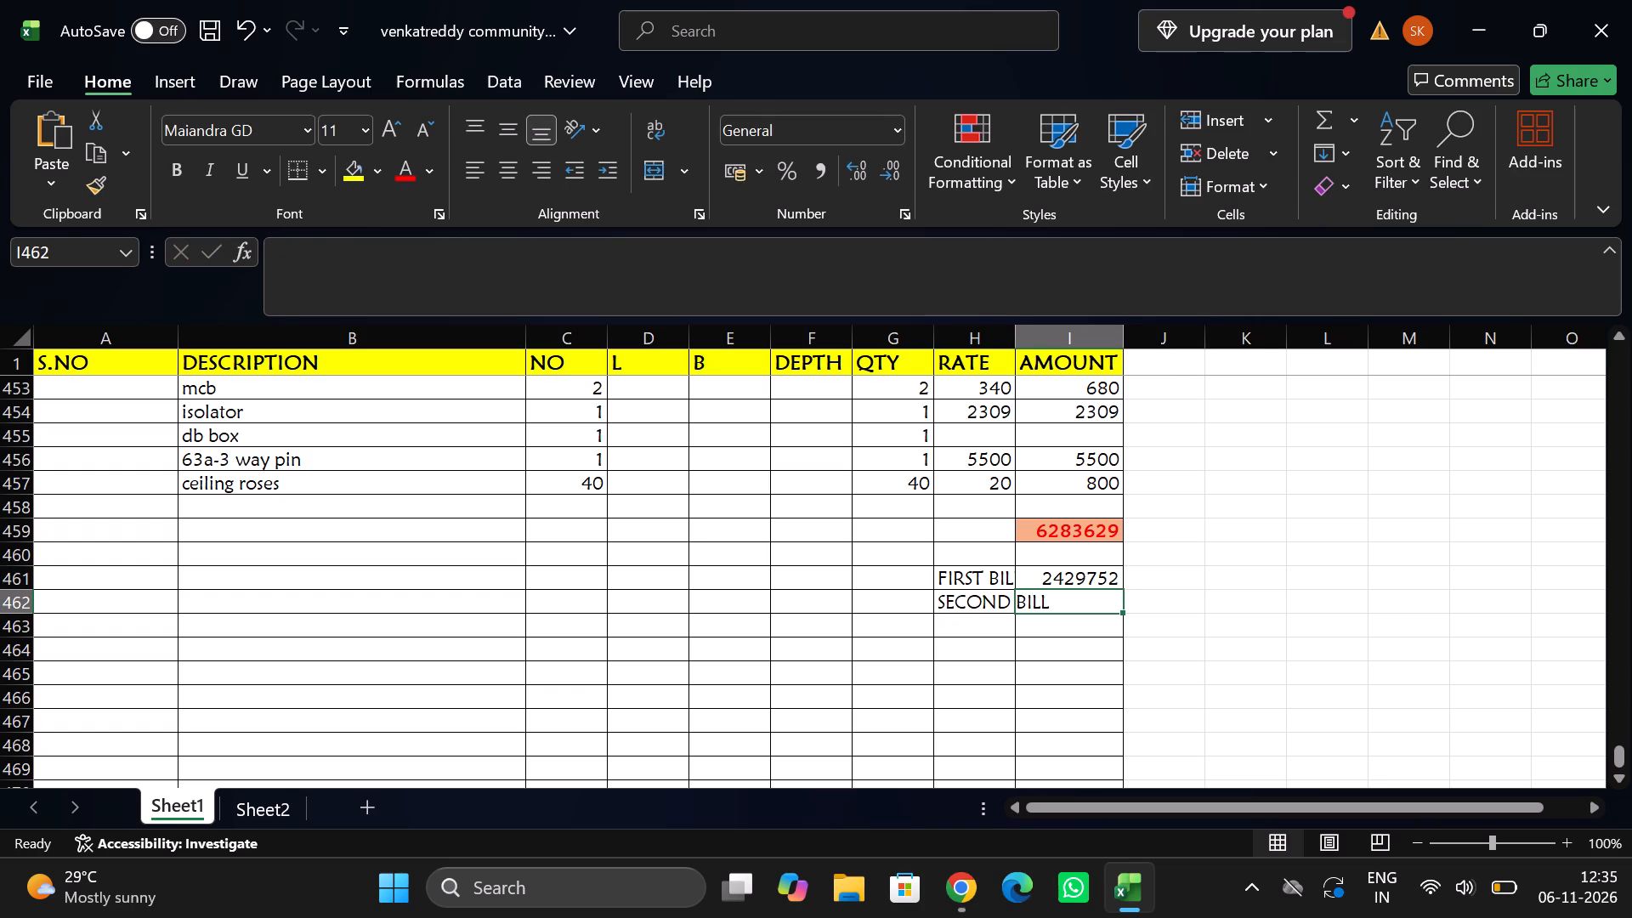
double_click(1009, 343)
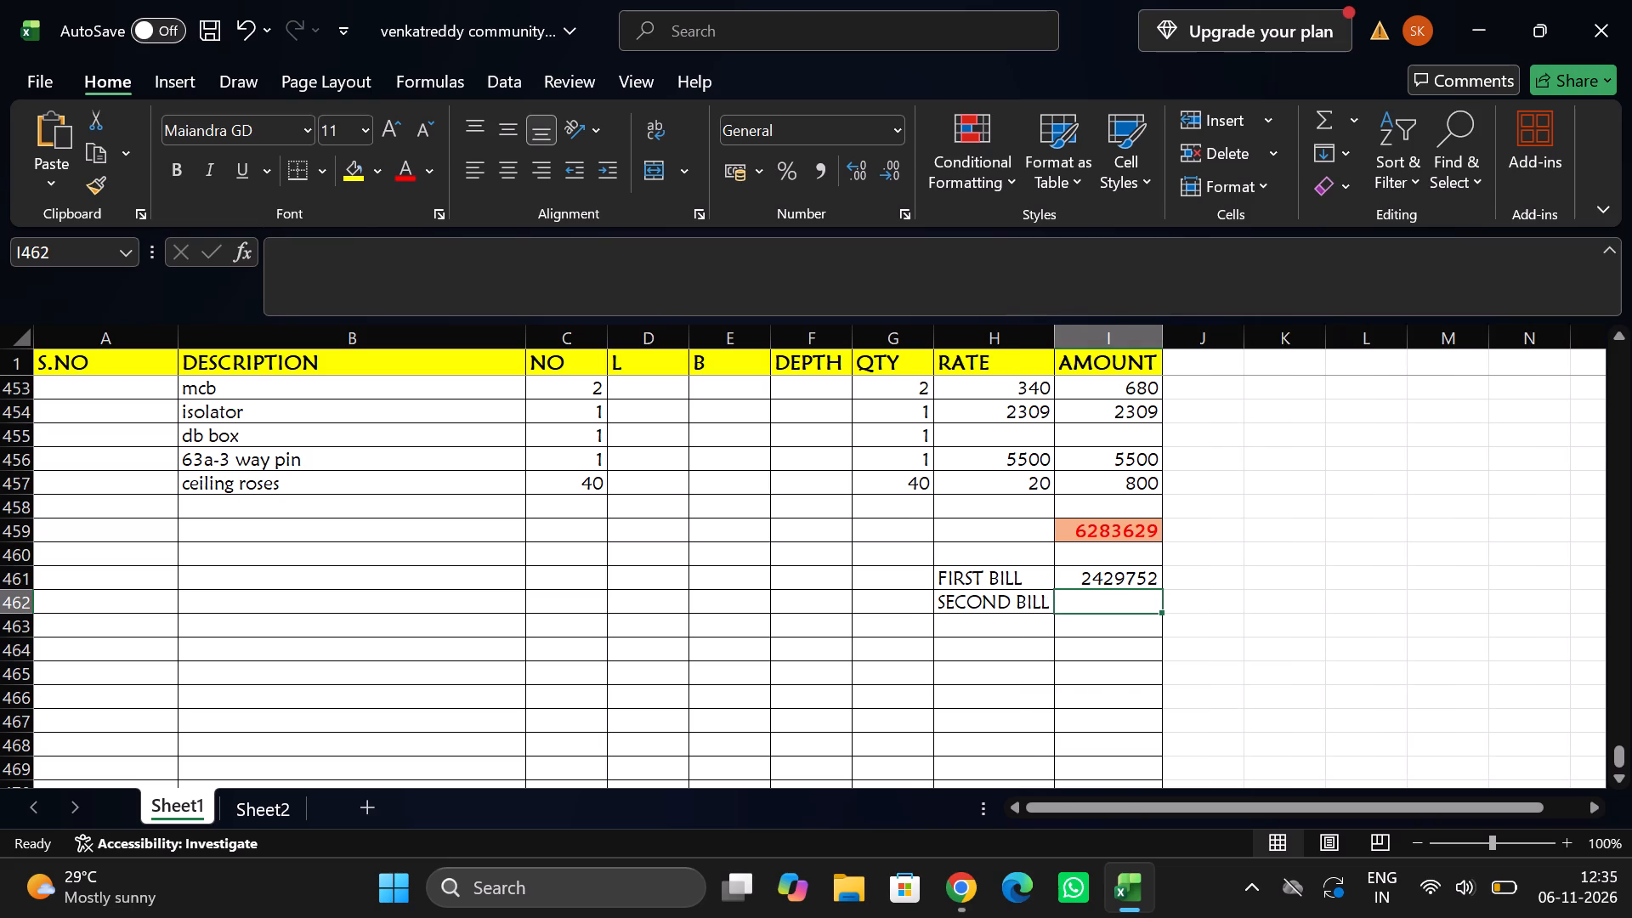
Enter the second bill's amount 2264290 in I462.
click(1087, 597)
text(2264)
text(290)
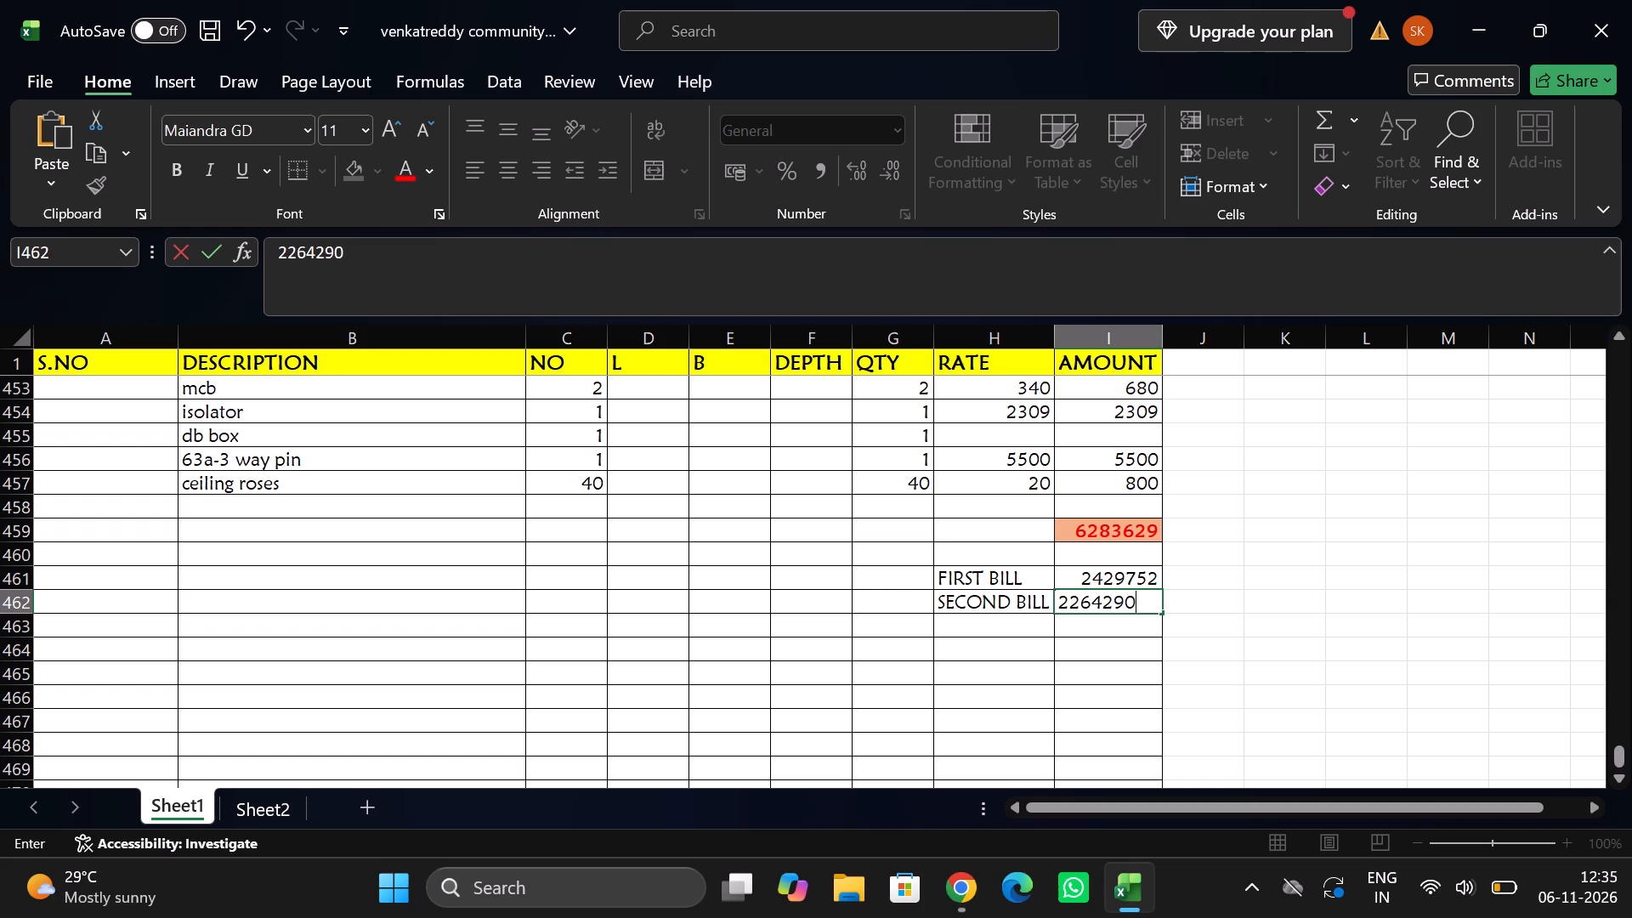
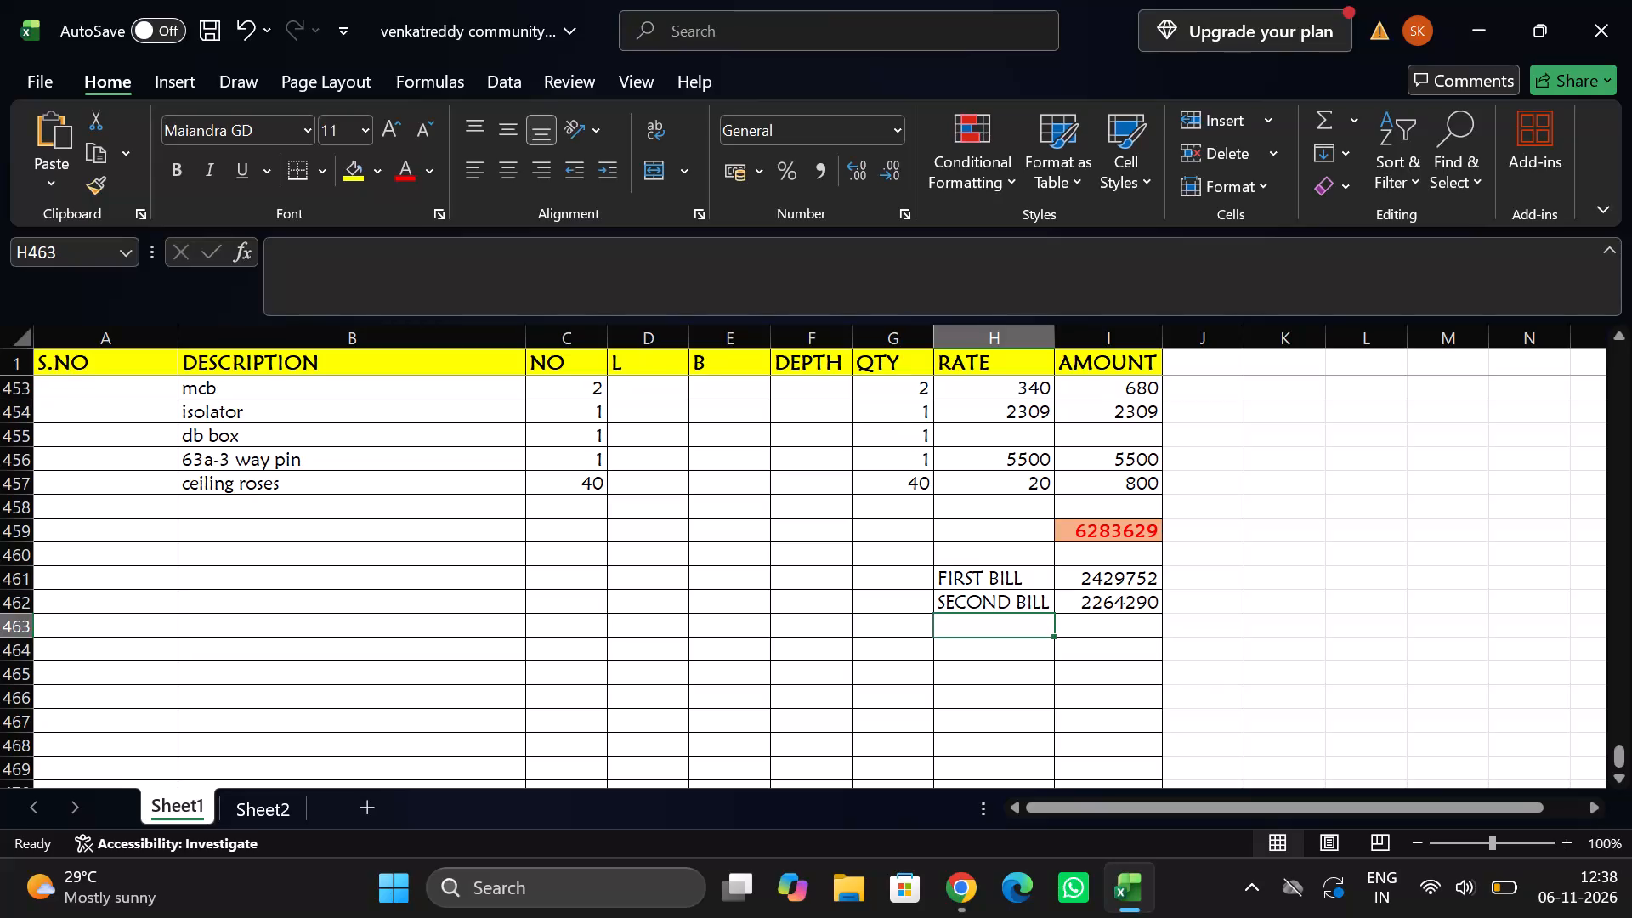
Add the first and second bill amounts in I463 with the formula =I461+I462.
key(Right)
key(Right)
key(Left)
key(equal)
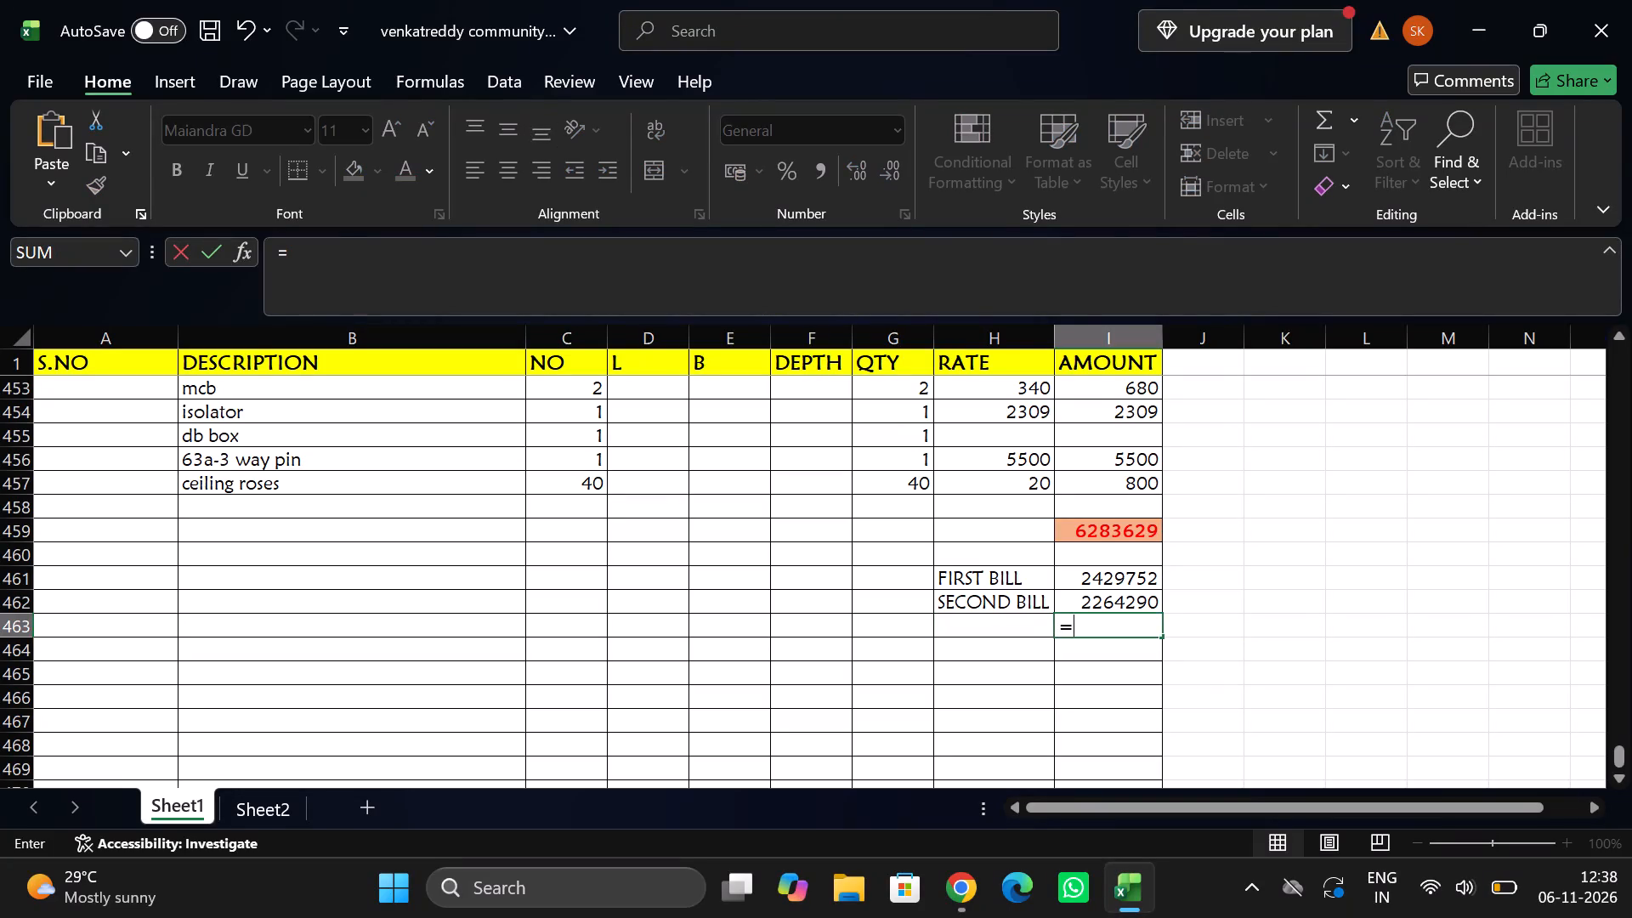
key(Up)
key(Up)
key(shift+plus)
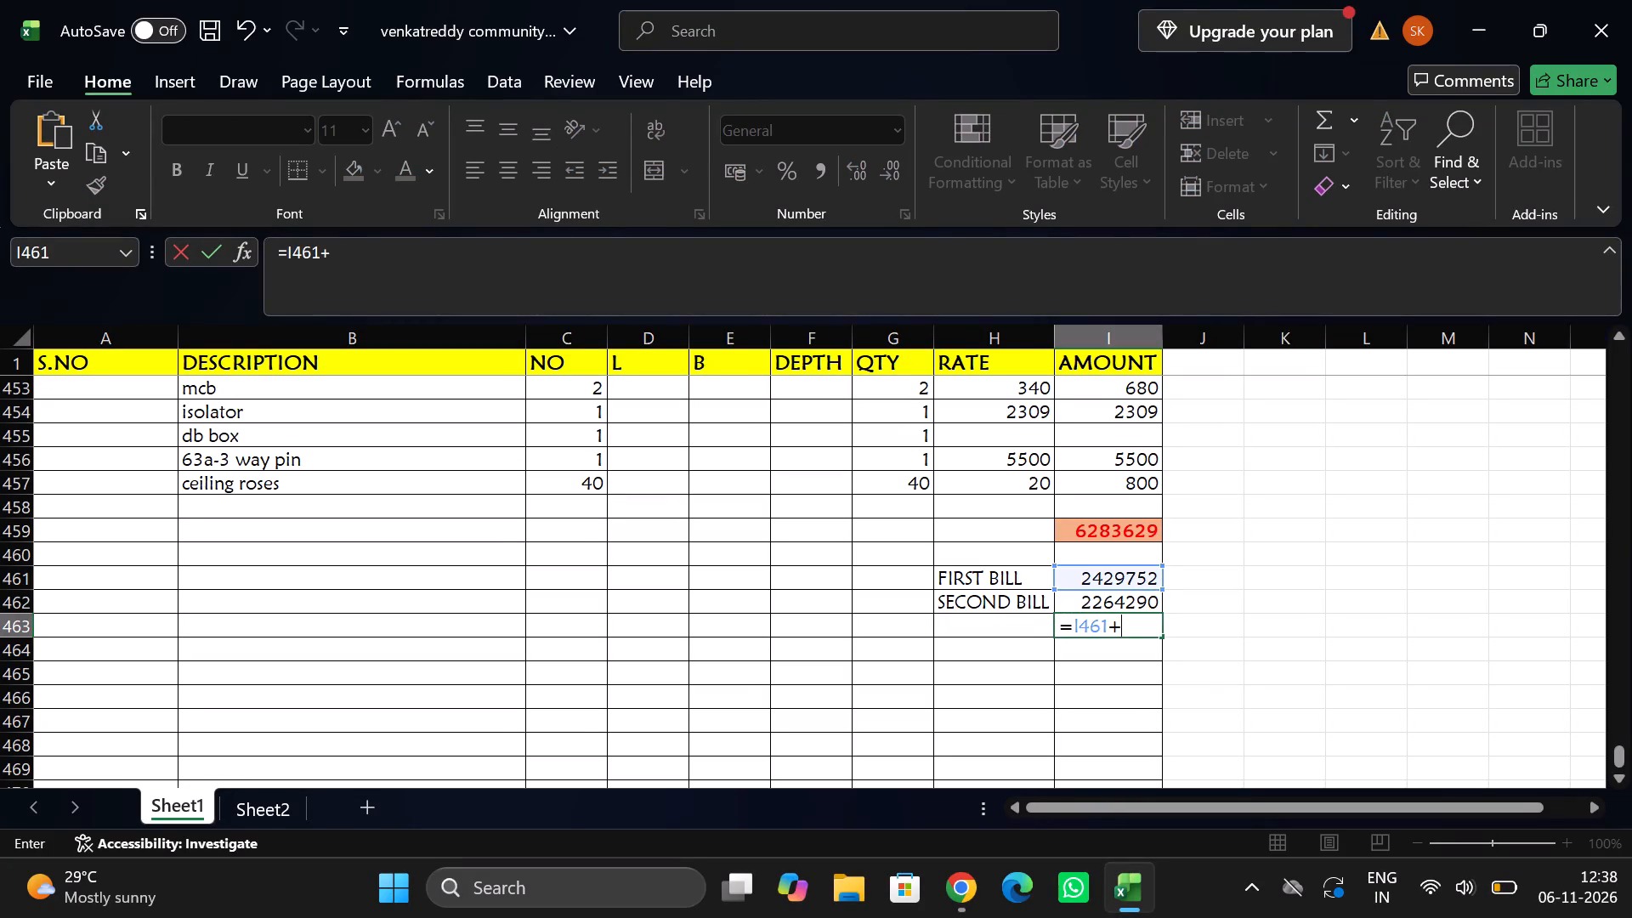
key(Up)
key(Return)
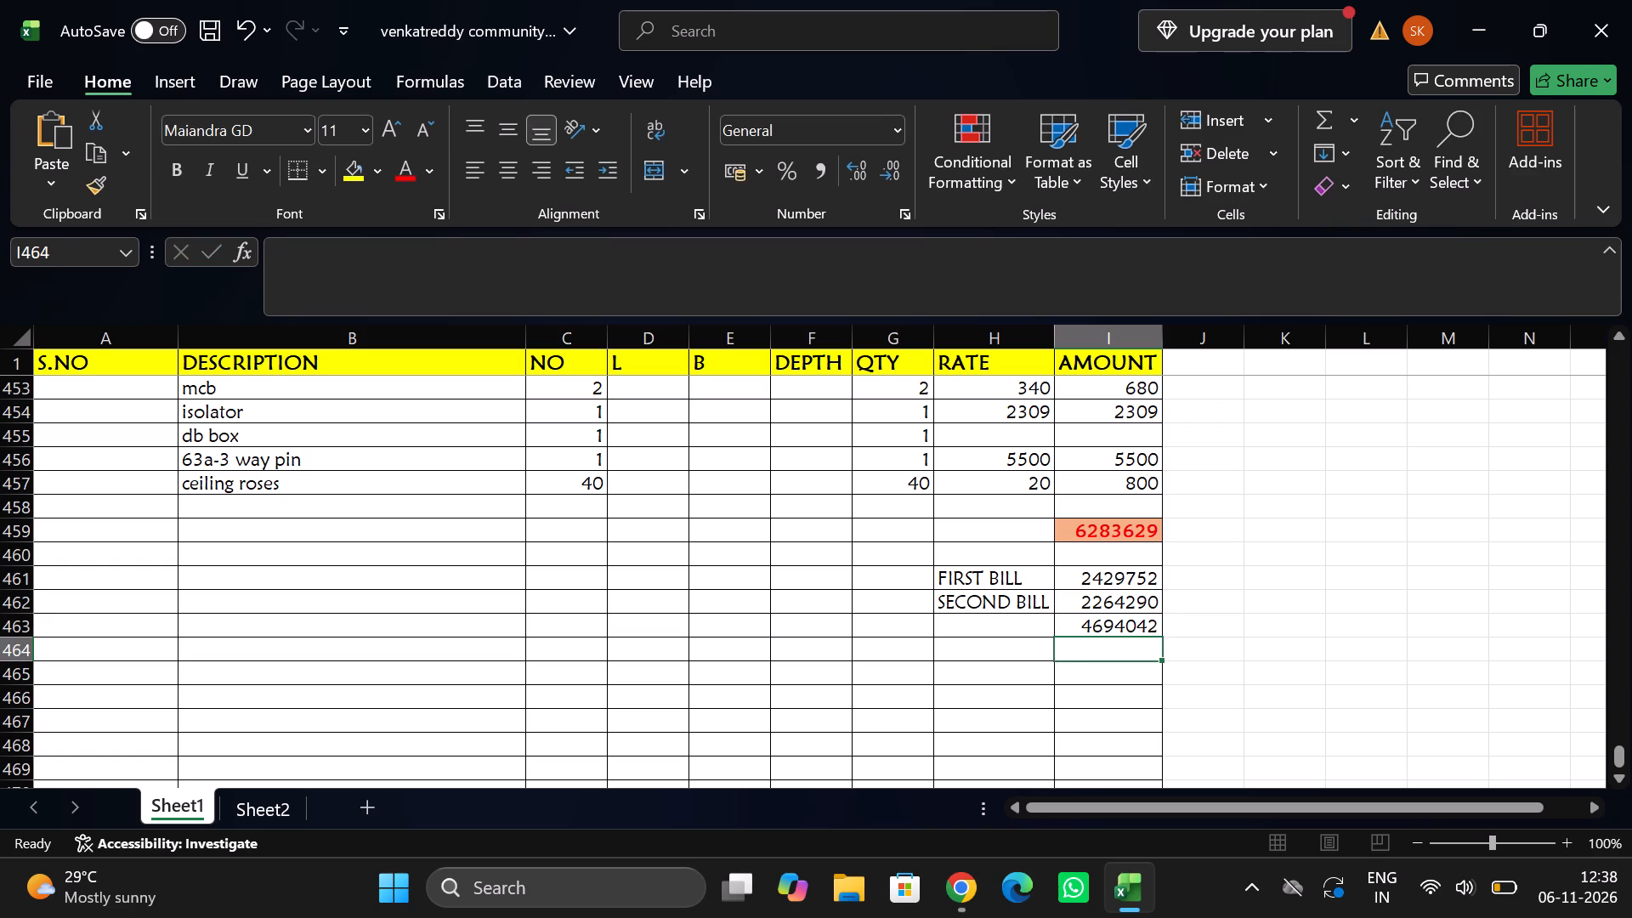
In I464, subtract the billed sum from the grand total with the formula =I459-I463.
key(equal)
key(Up)
key(Up)
key(Up)
key(Up)
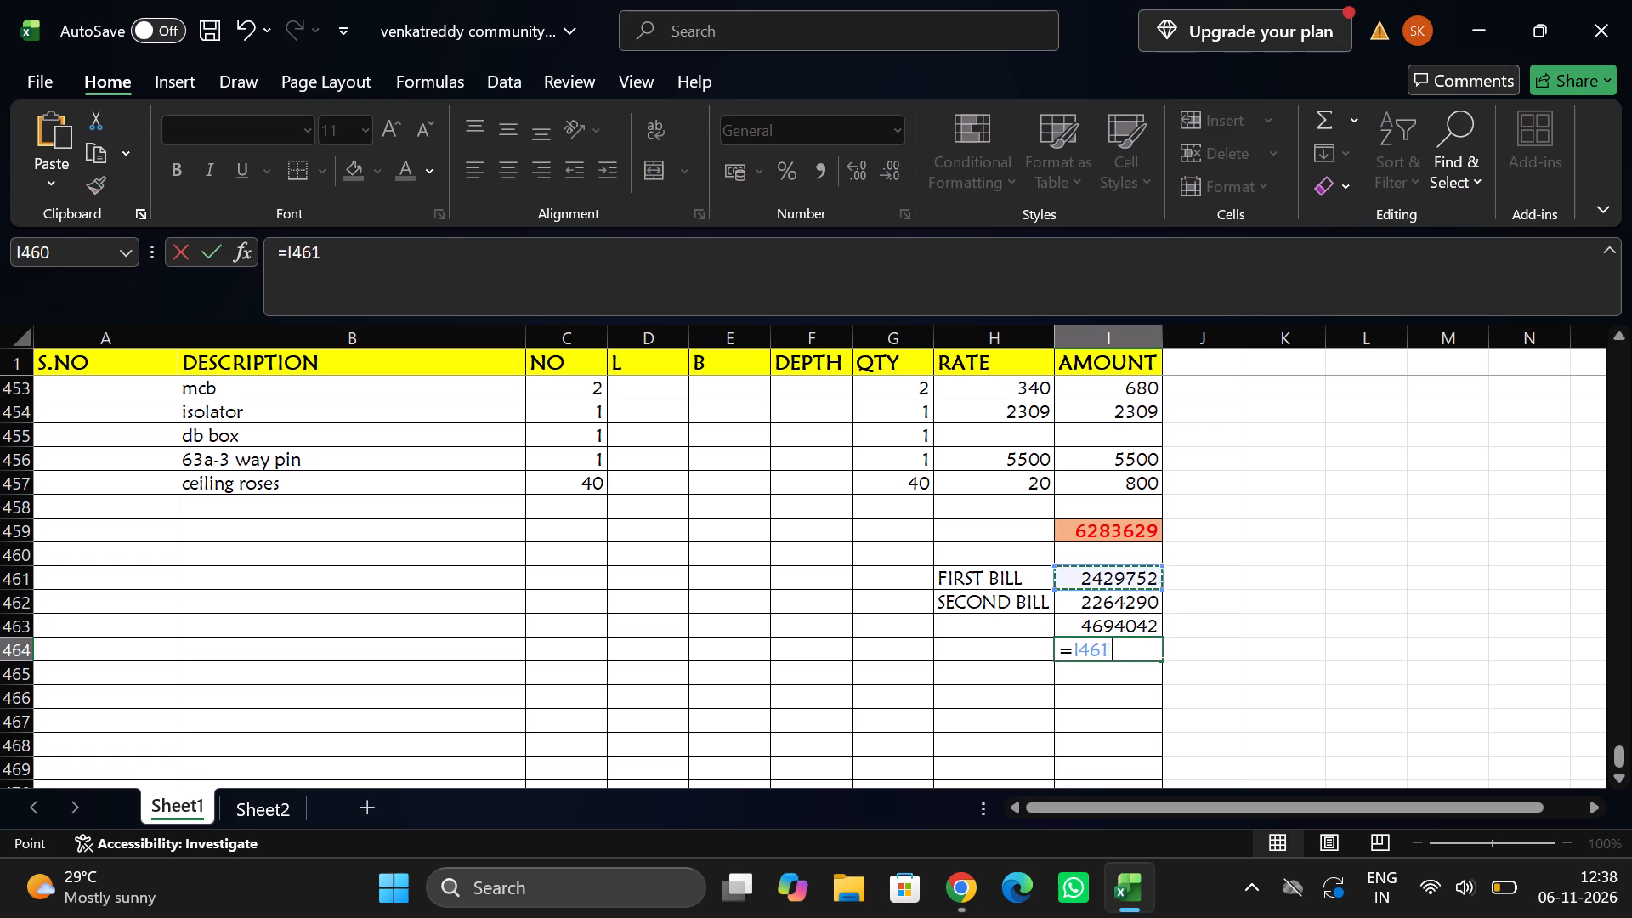
key(Up)
key(minus)
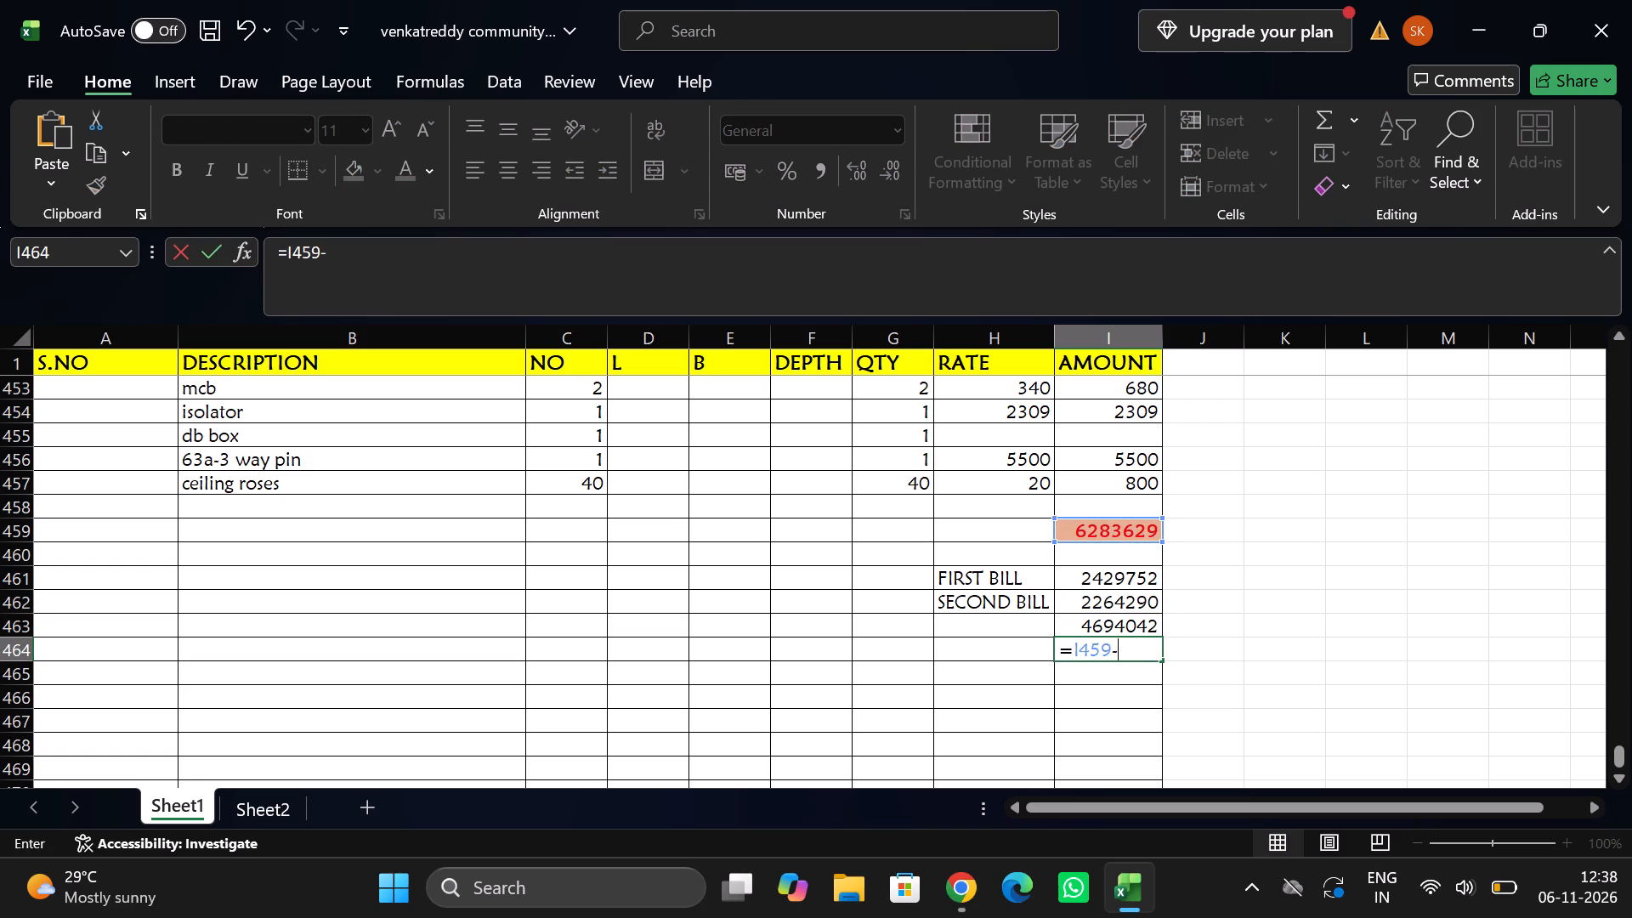
key(Up)
key(Return)
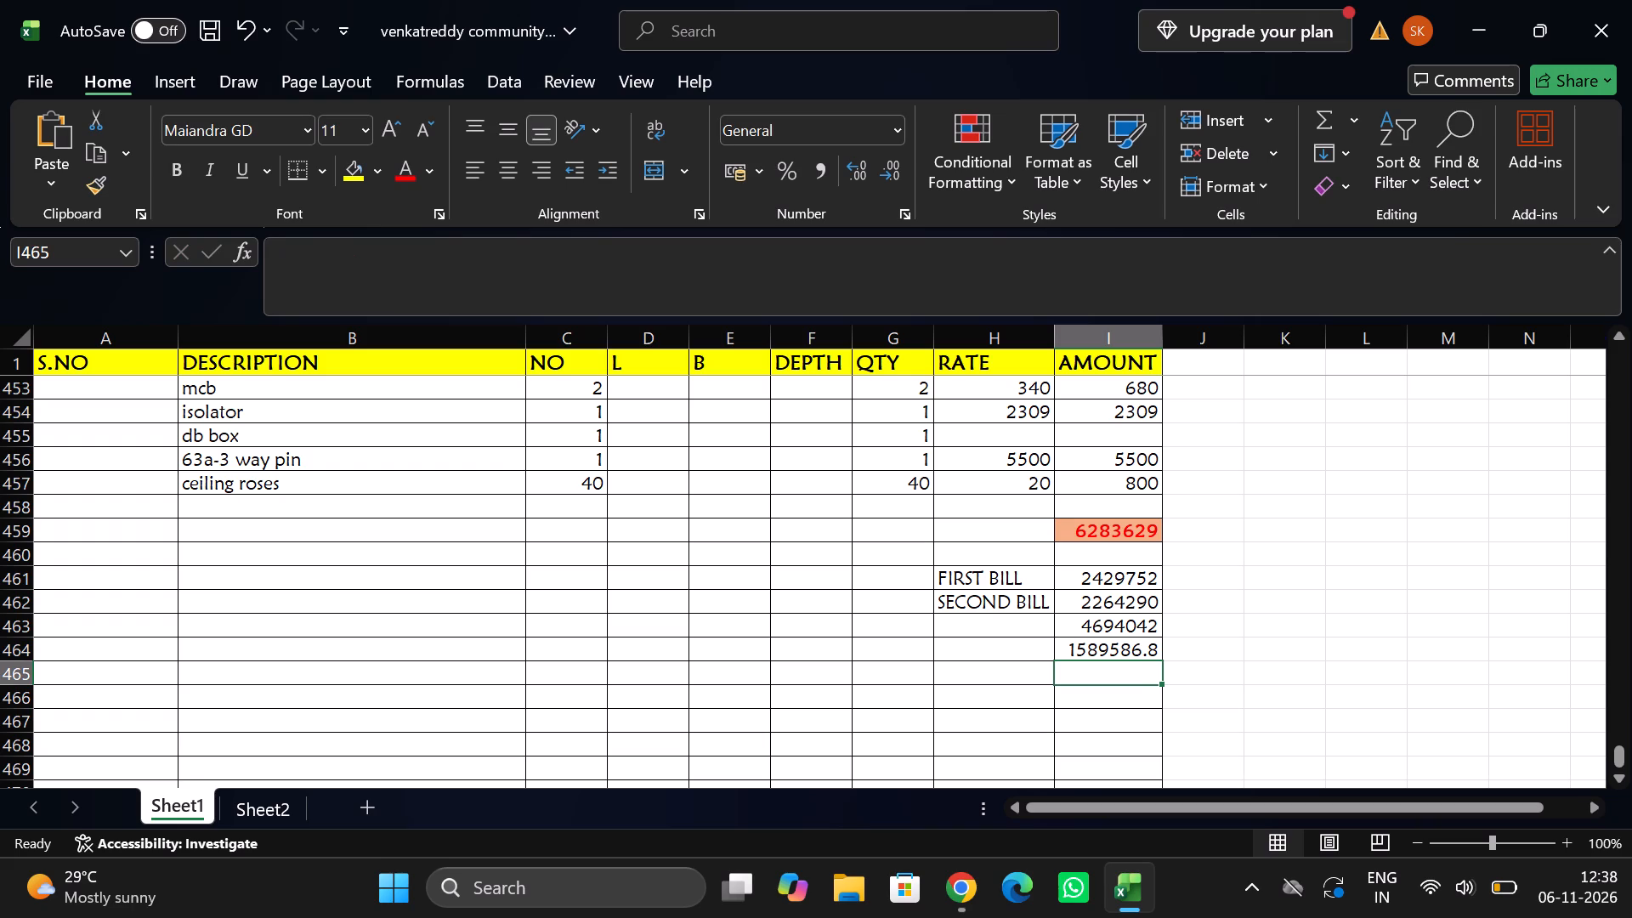
Enter the label BALANCE in H464 beside the remaining amount.
click(1010, 649)
text(BALANCE)
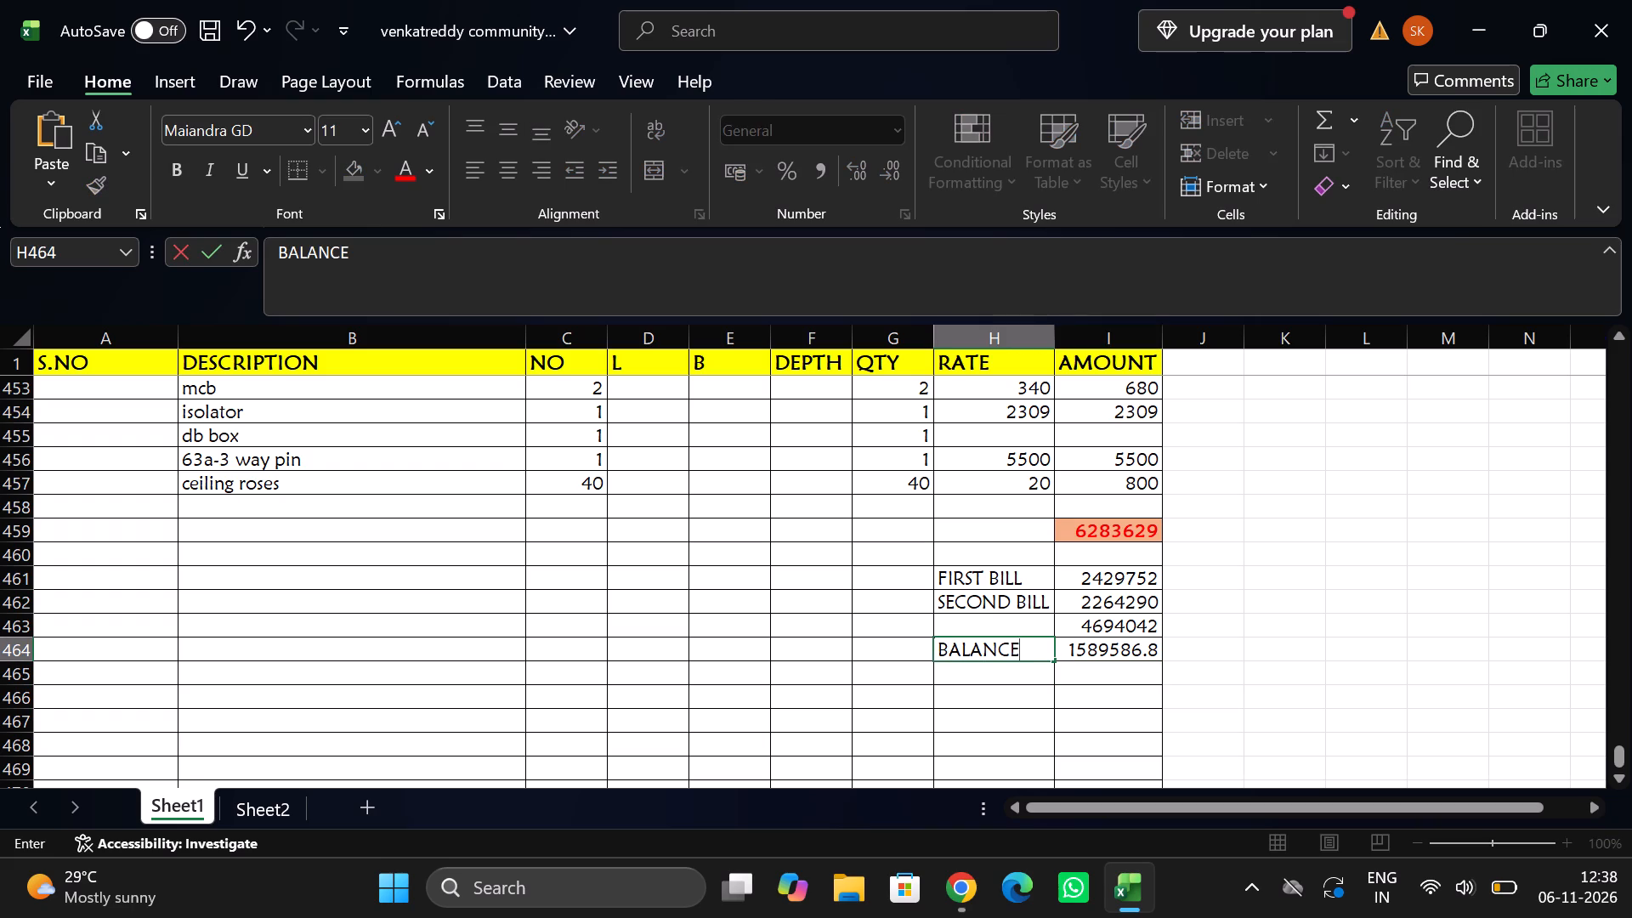
key(Tab)
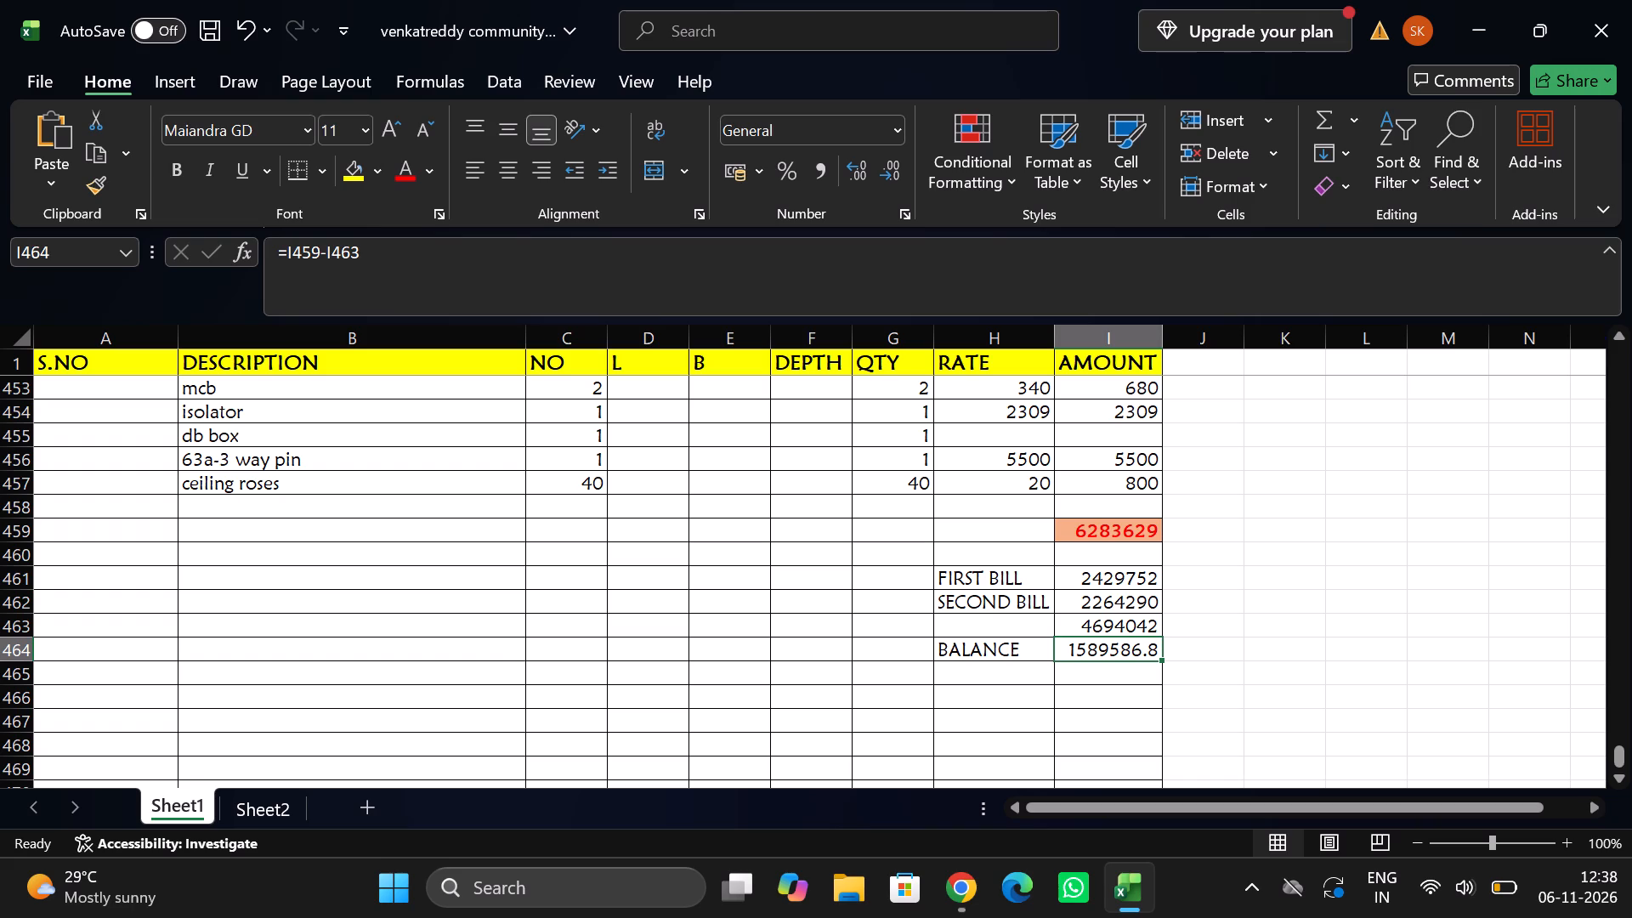
Enter the label 1% LABOUR in H465 and calculate it in I465 with the formula =I464*1%.
click(1001, 676)
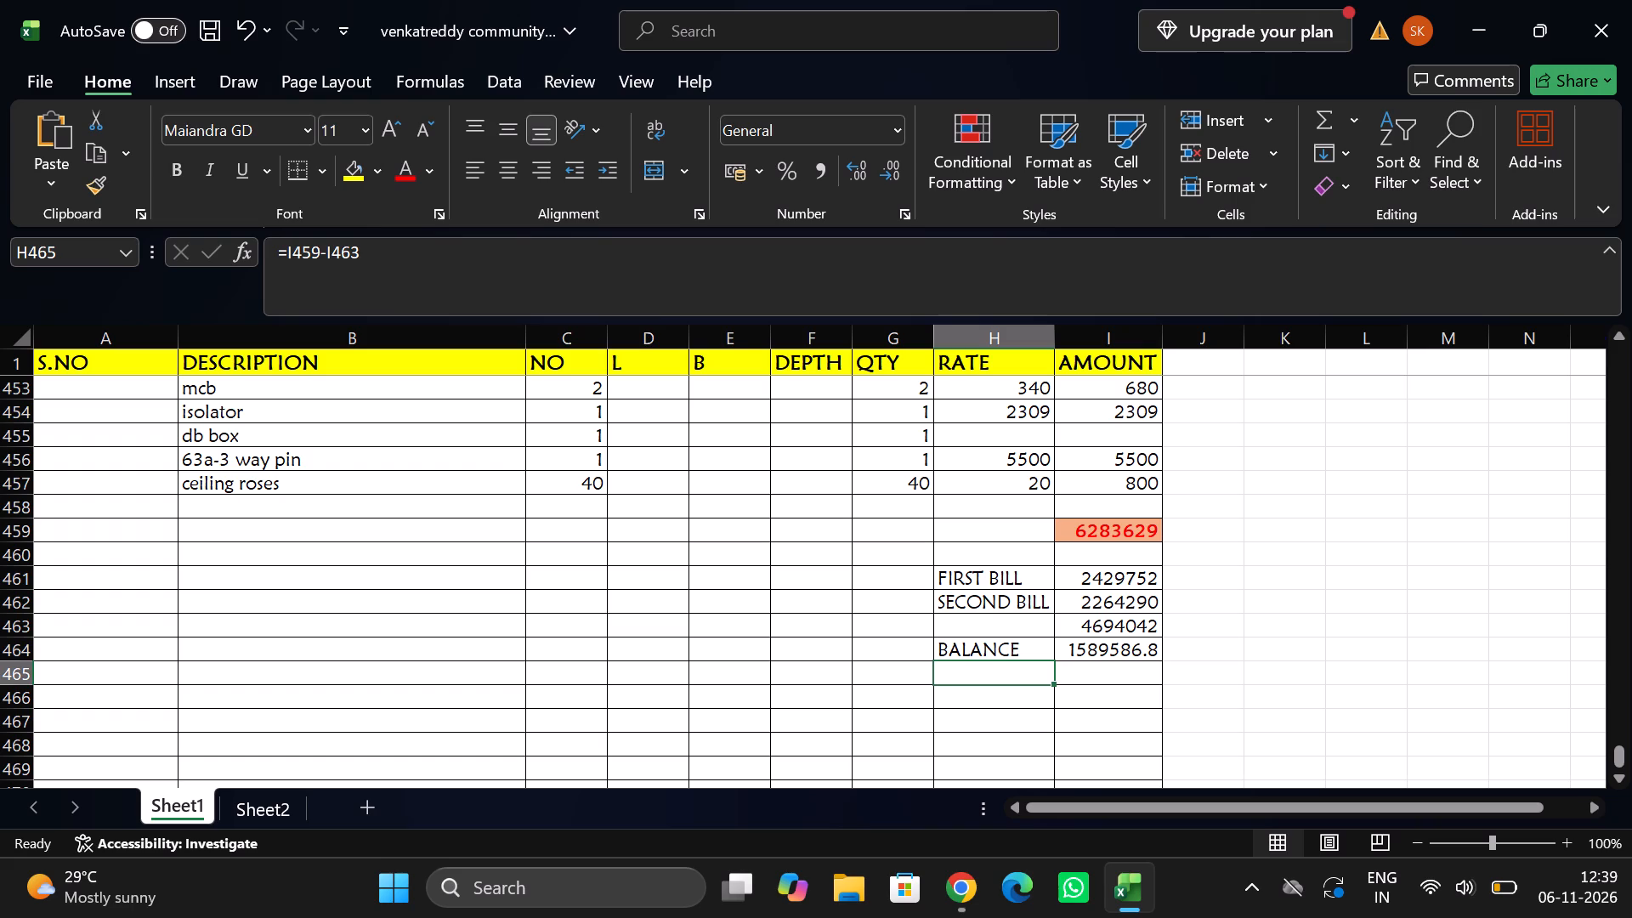
key(1)
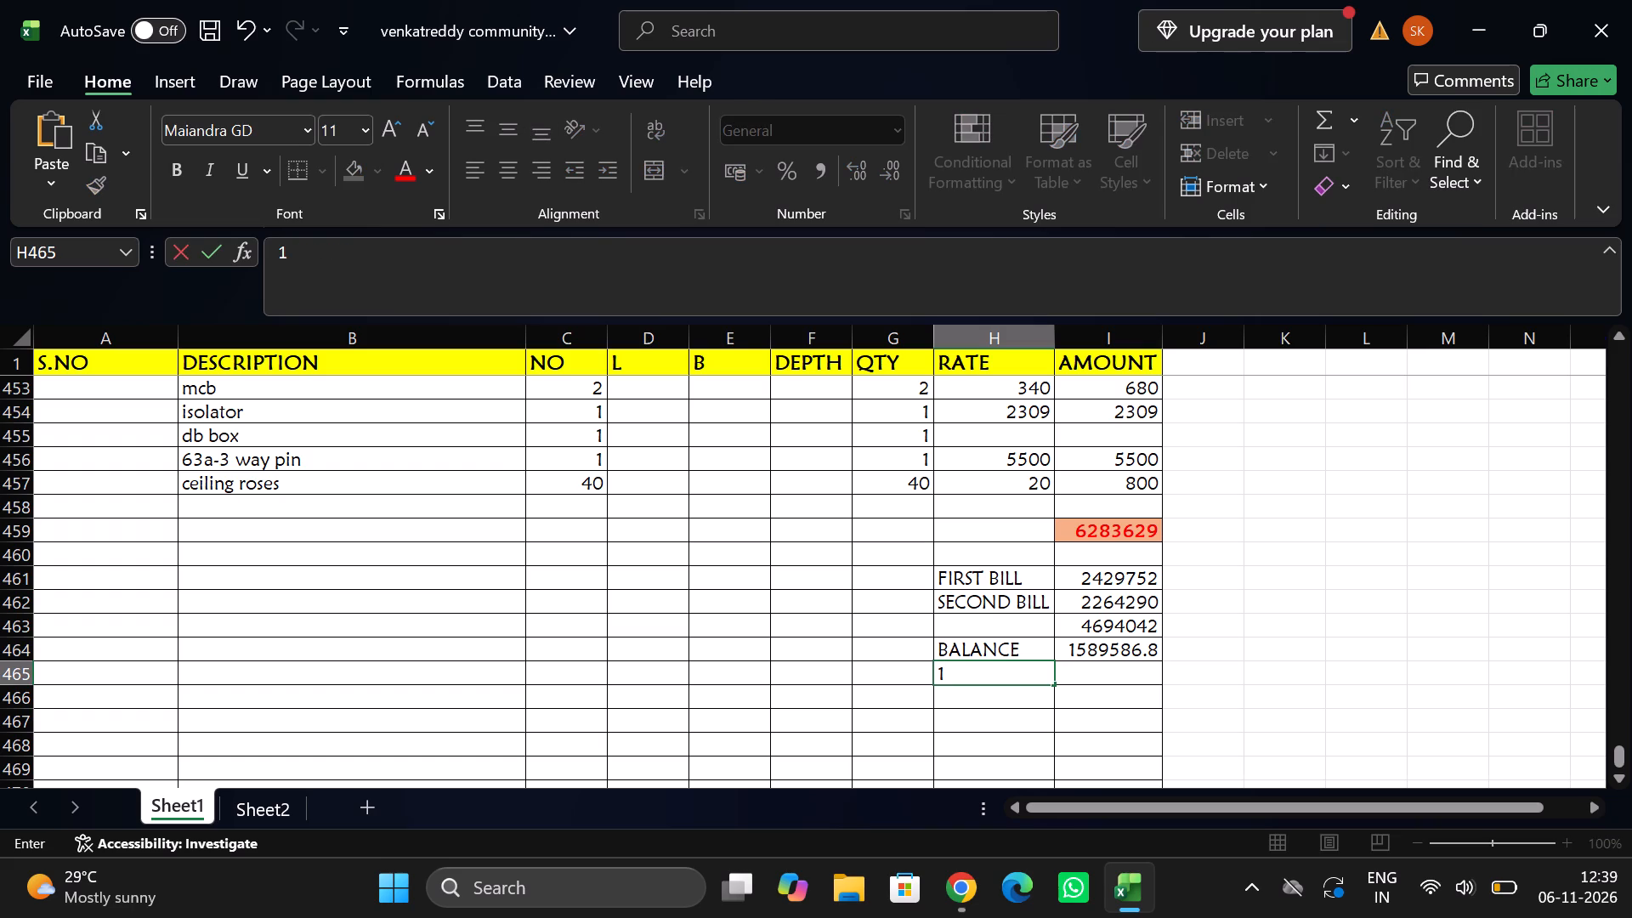
text(% LABOUR)
key(Tab)
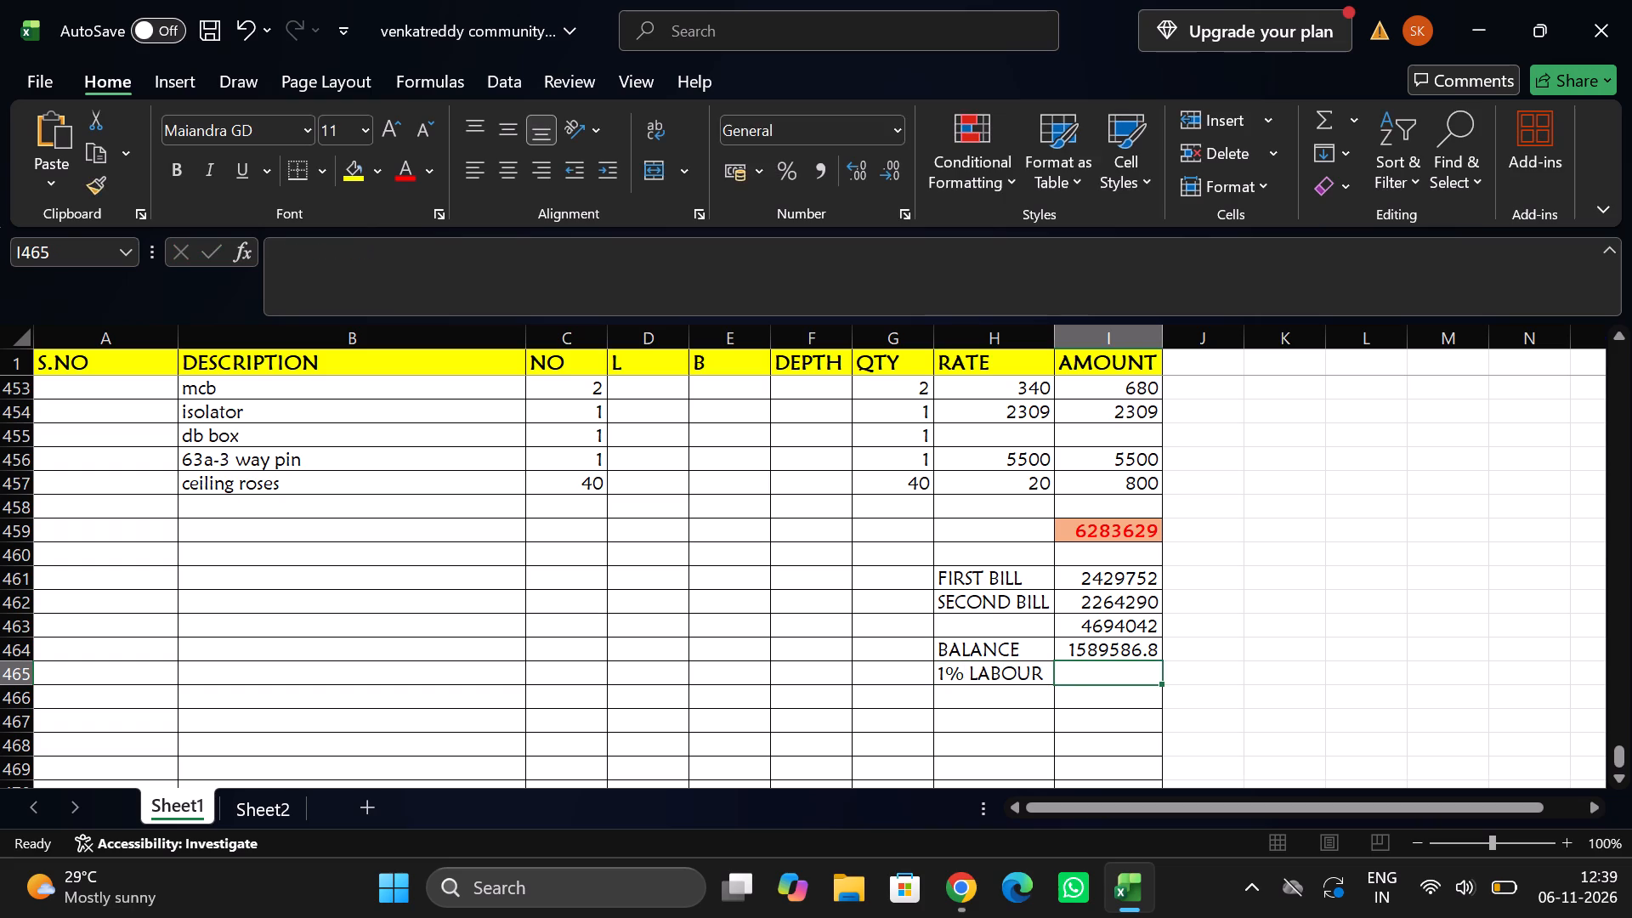
key(equal)
key(Up)
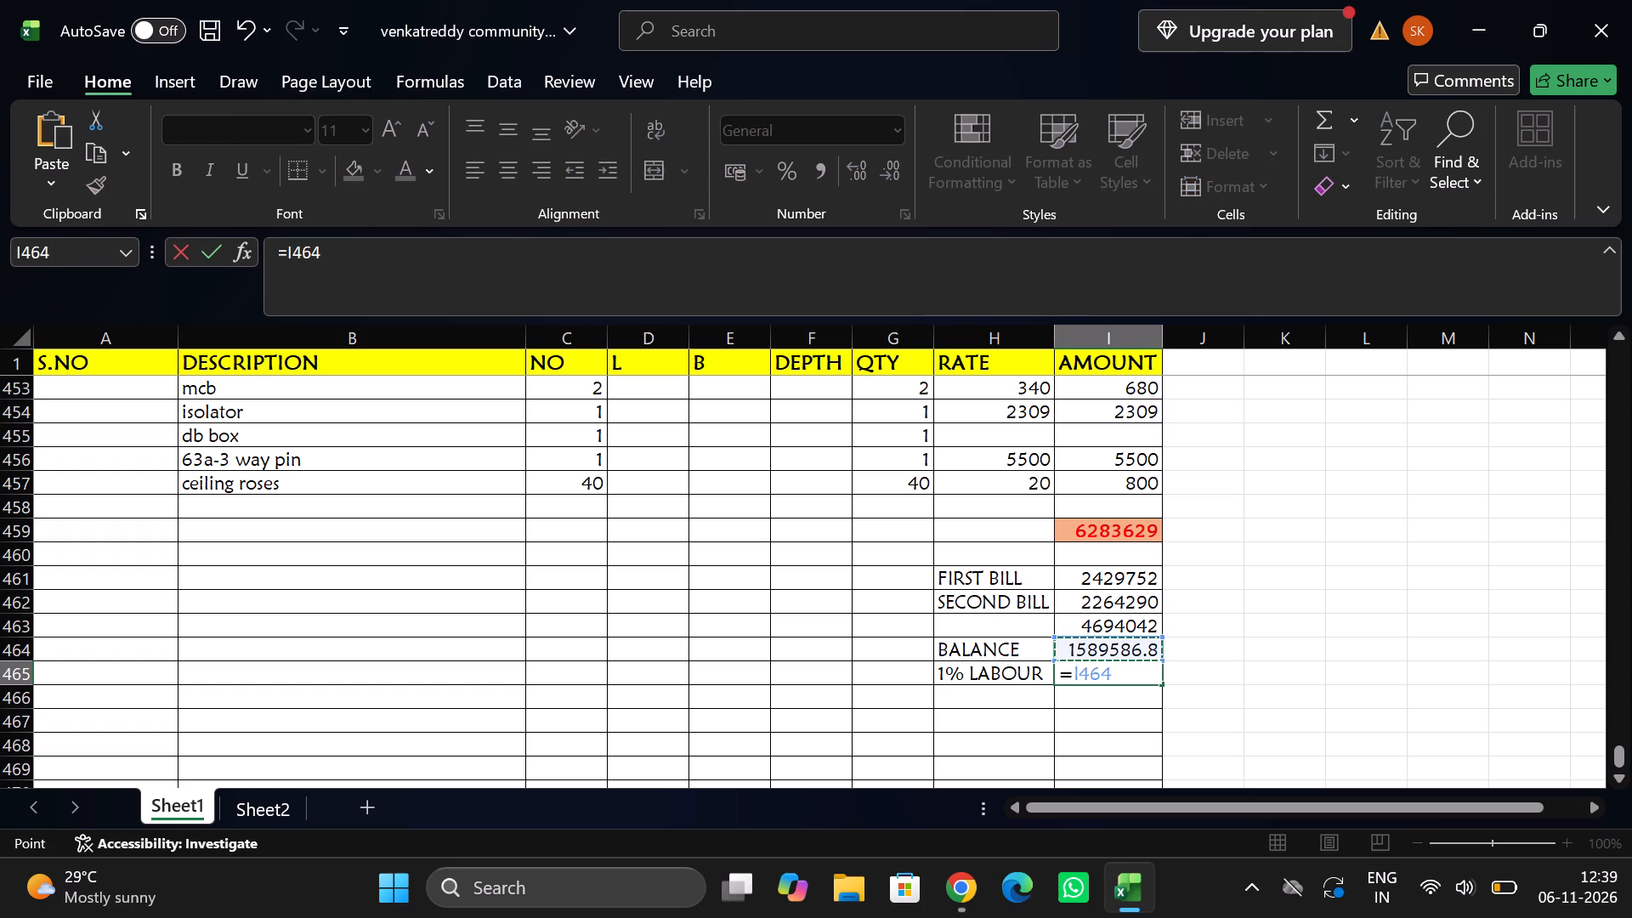
text(*1)
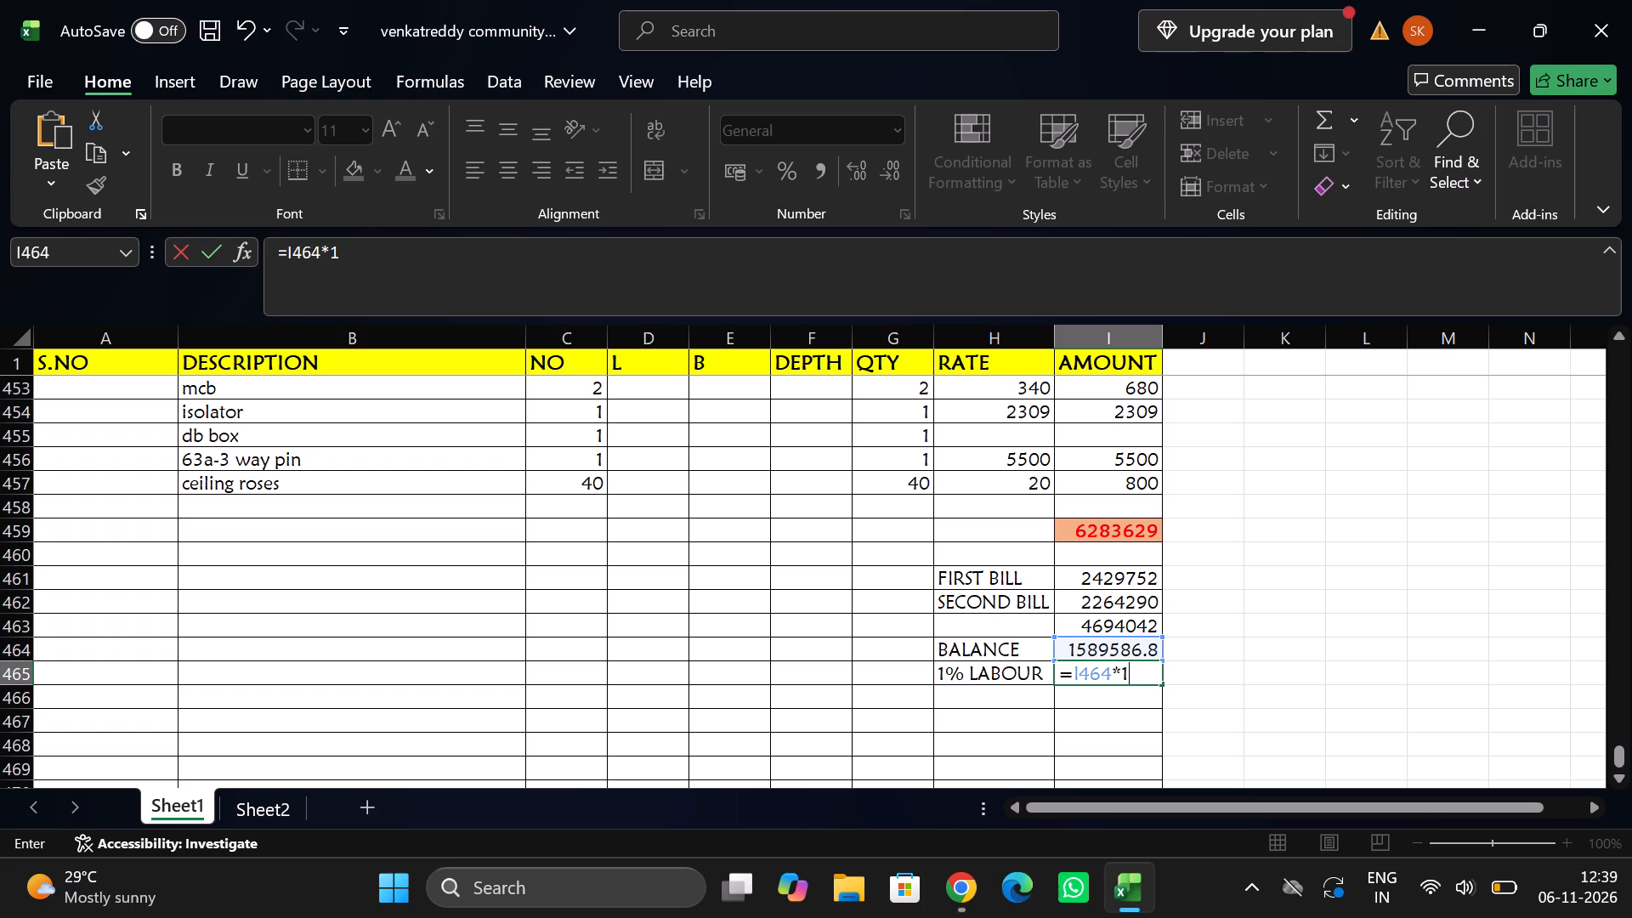
key(shift+percent)
key(Return)
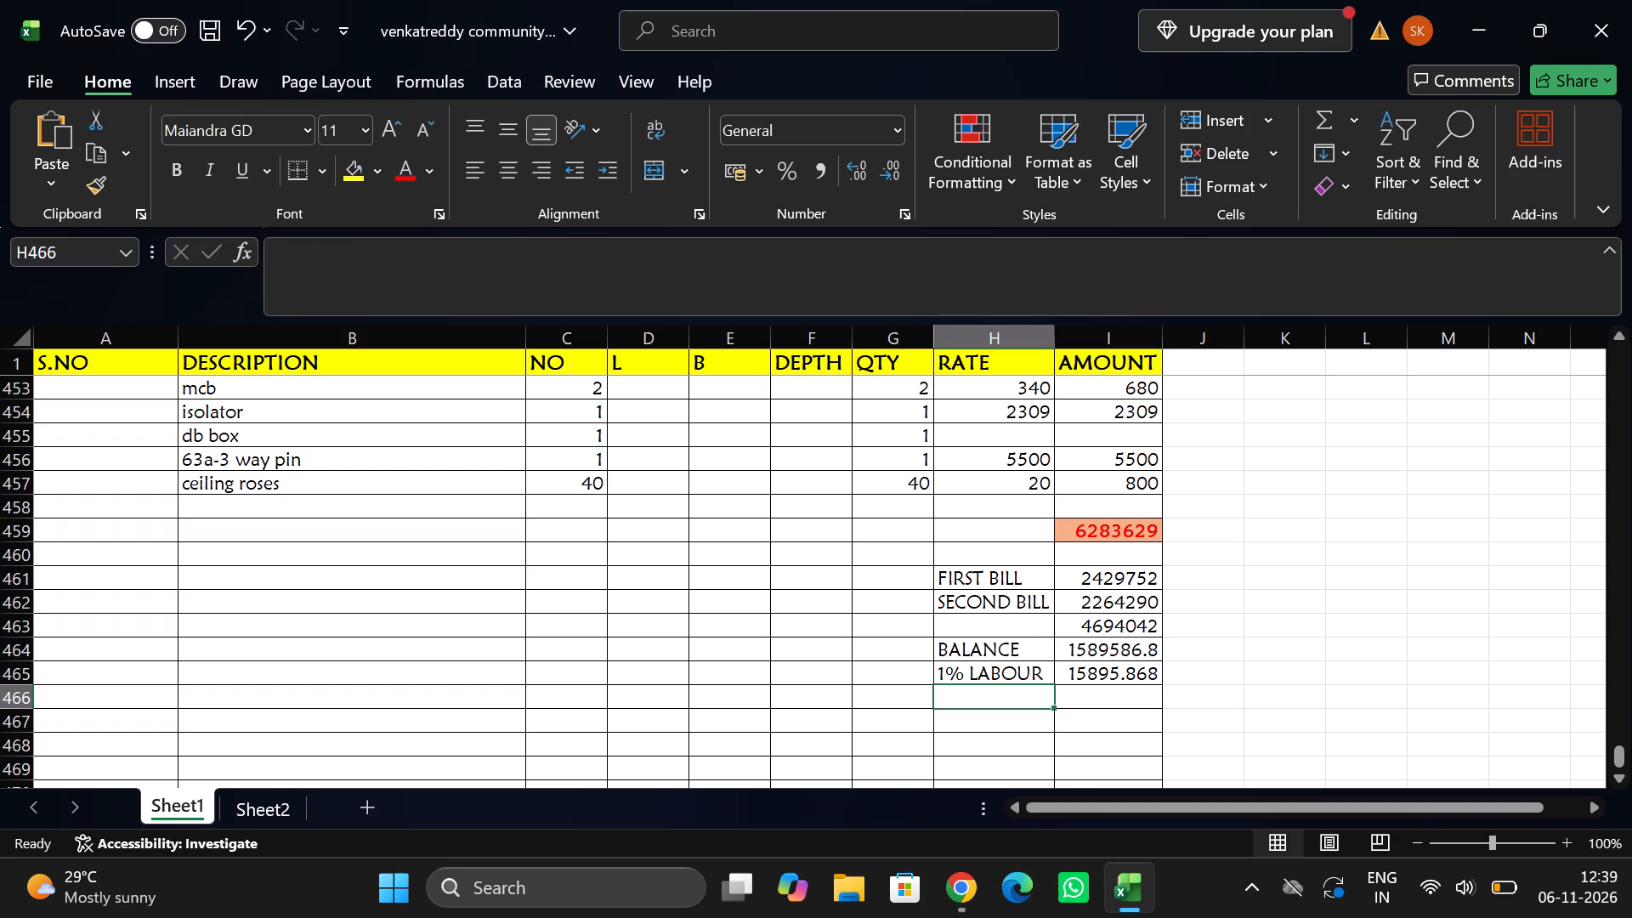
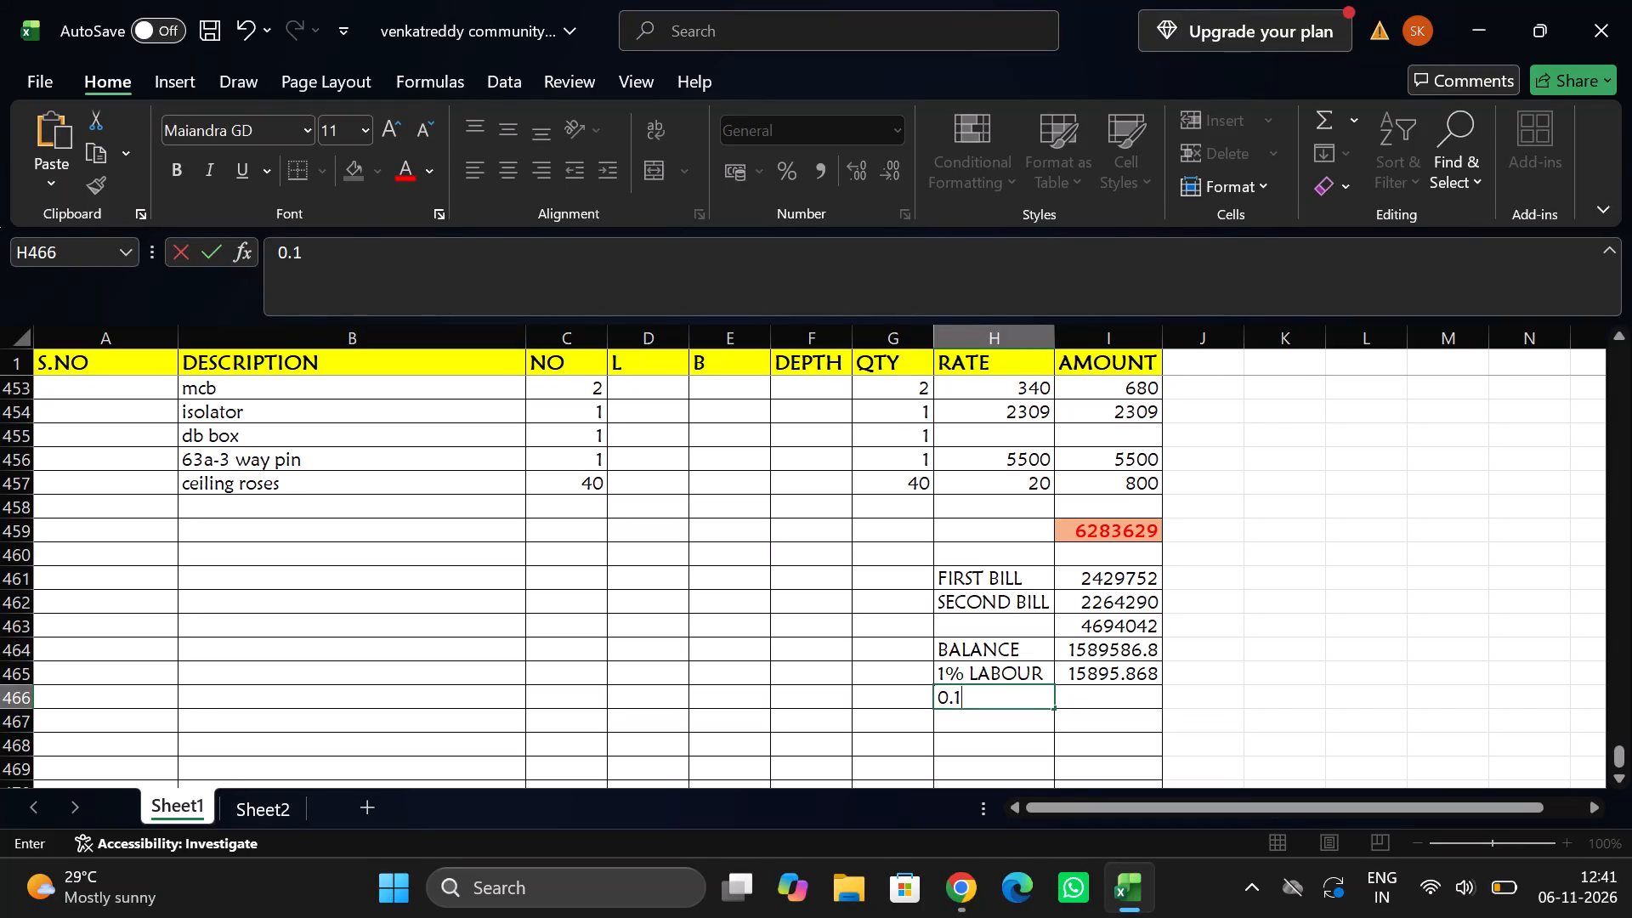
Enter the label 0.1%NAC in H466 and calculate it in I466 from the balance with the formula =I464*0.1%.
text(%NAC)
key(Tab)
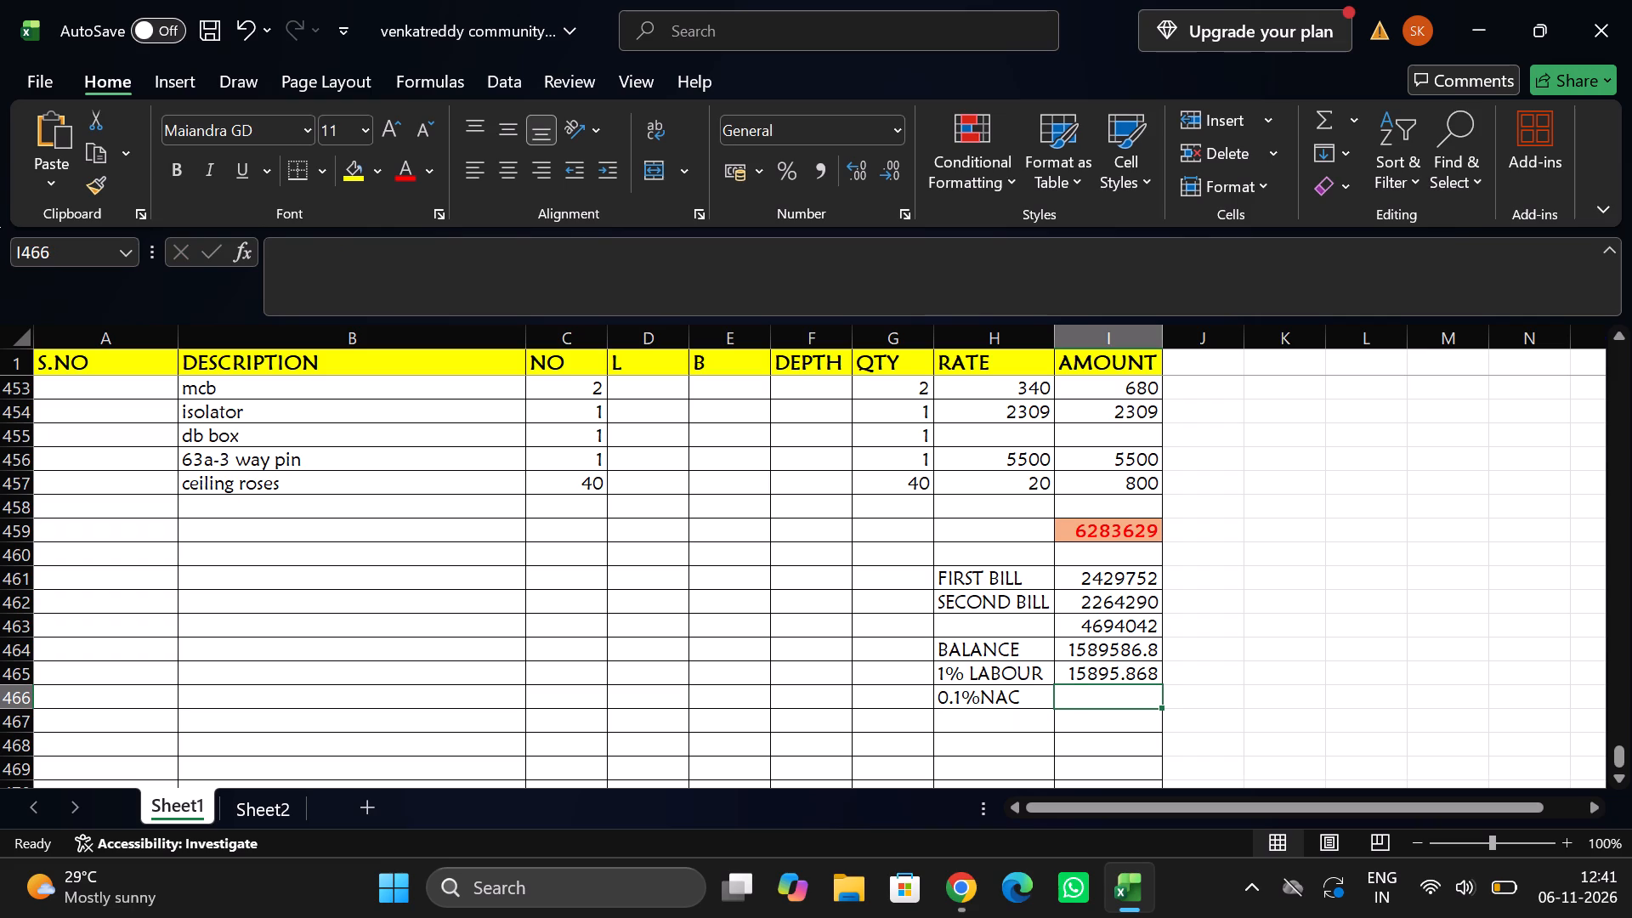
key(equal)
key(Up)
key(Up)
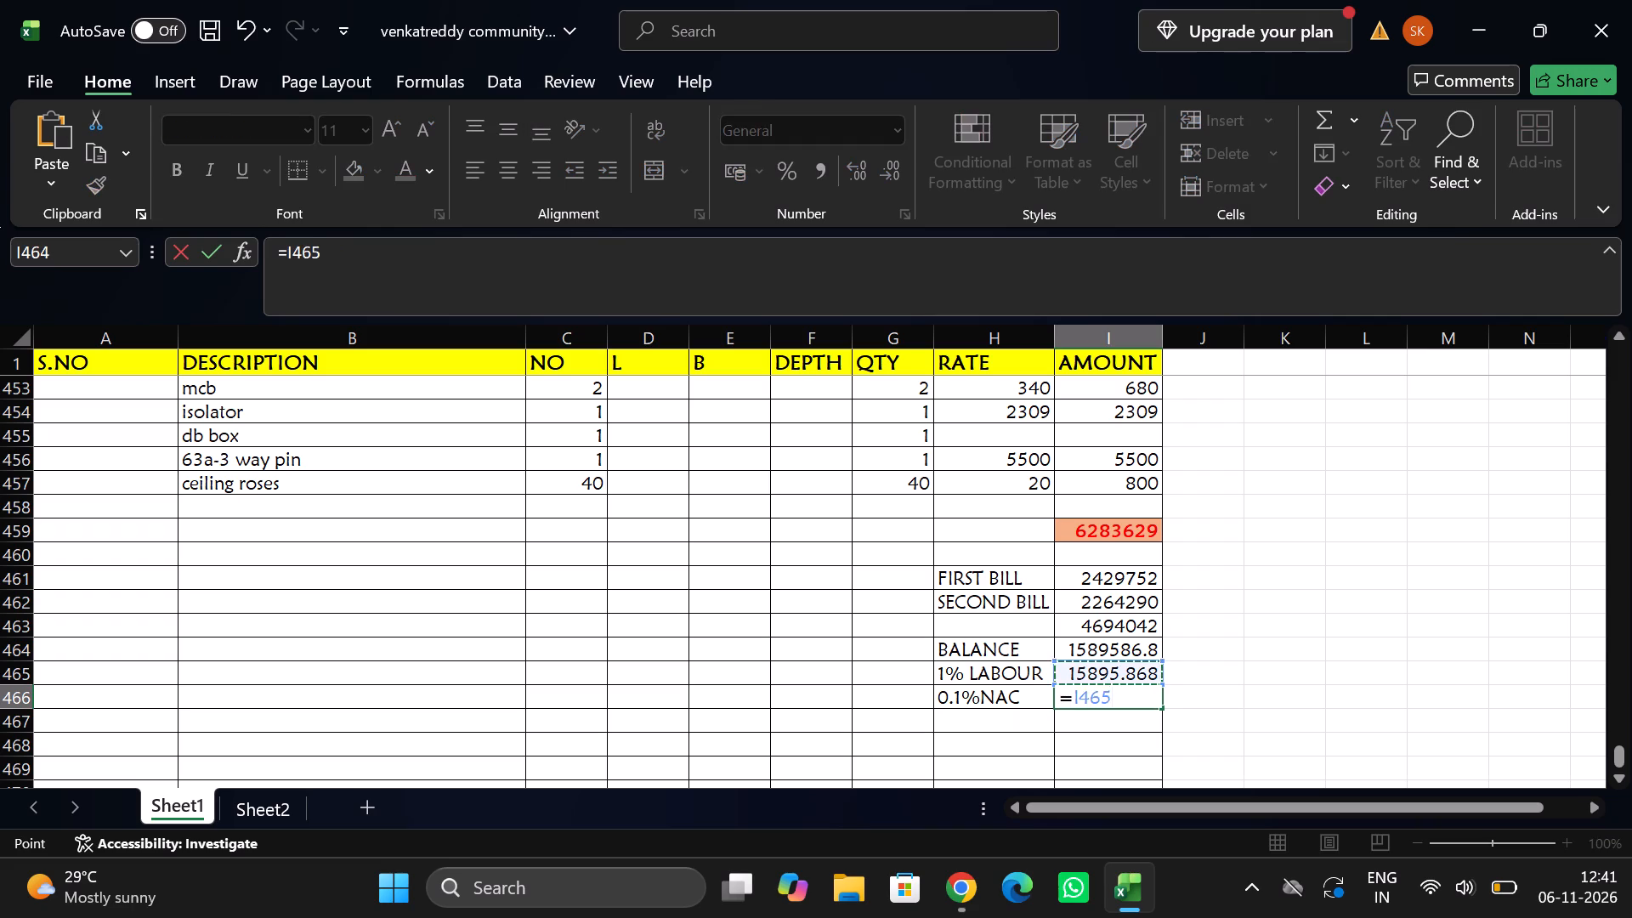
text(*0.1)
key(shift+percent)
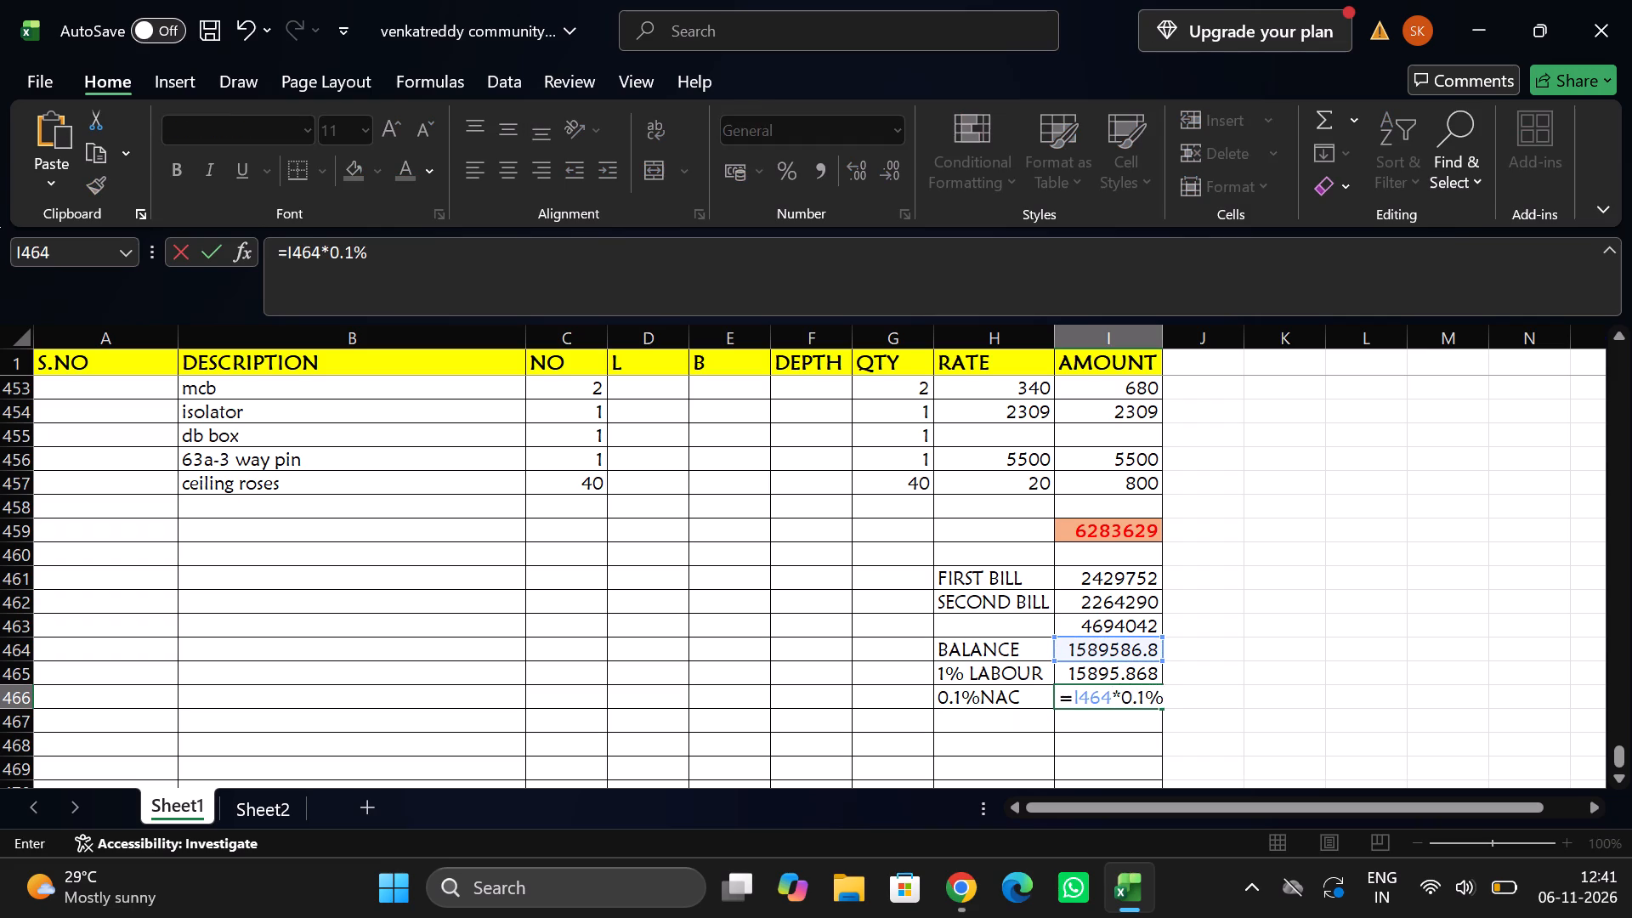
key(Return)
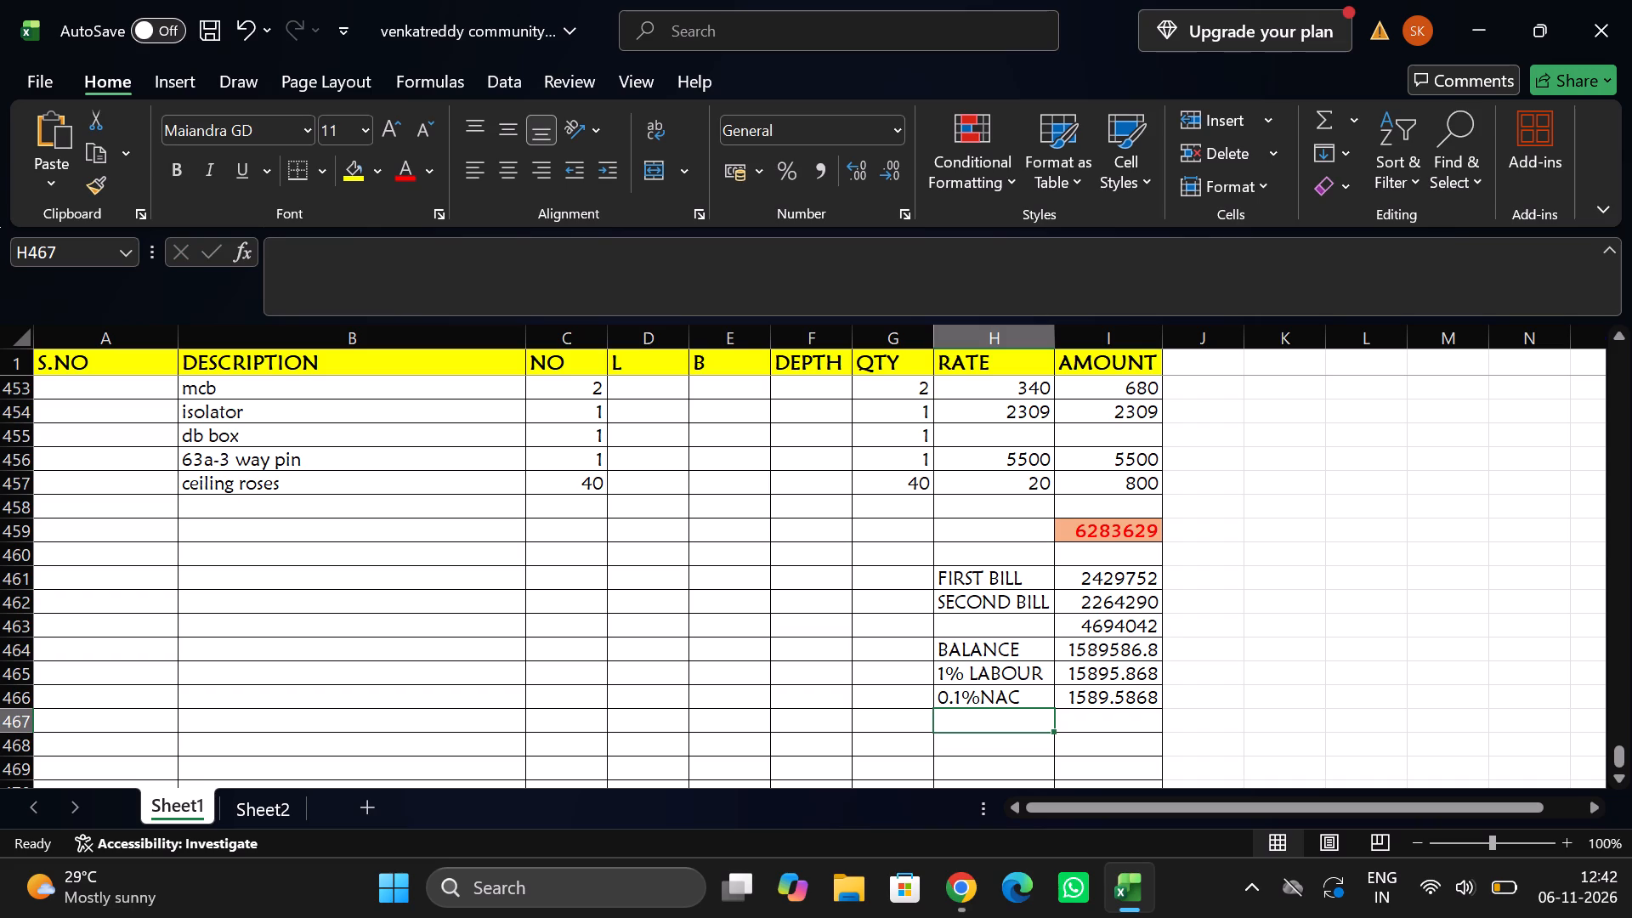
Enter 1589 in I467 and the label SENIOURAGE CHARGES beside it in H467.
click(1099, 716)
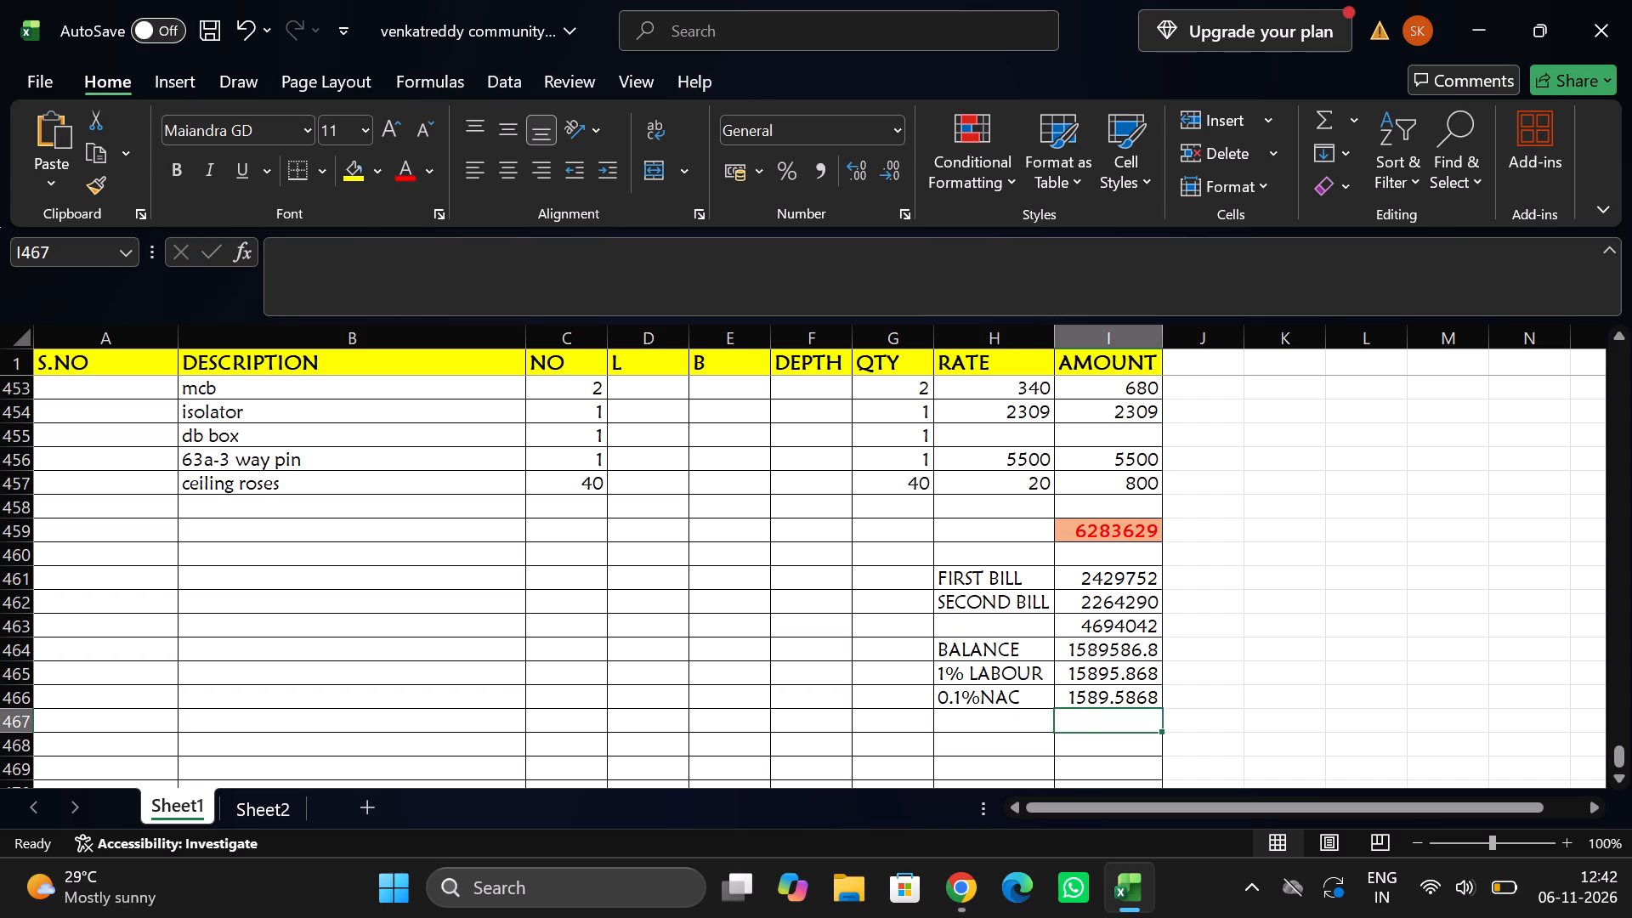
text(1589)
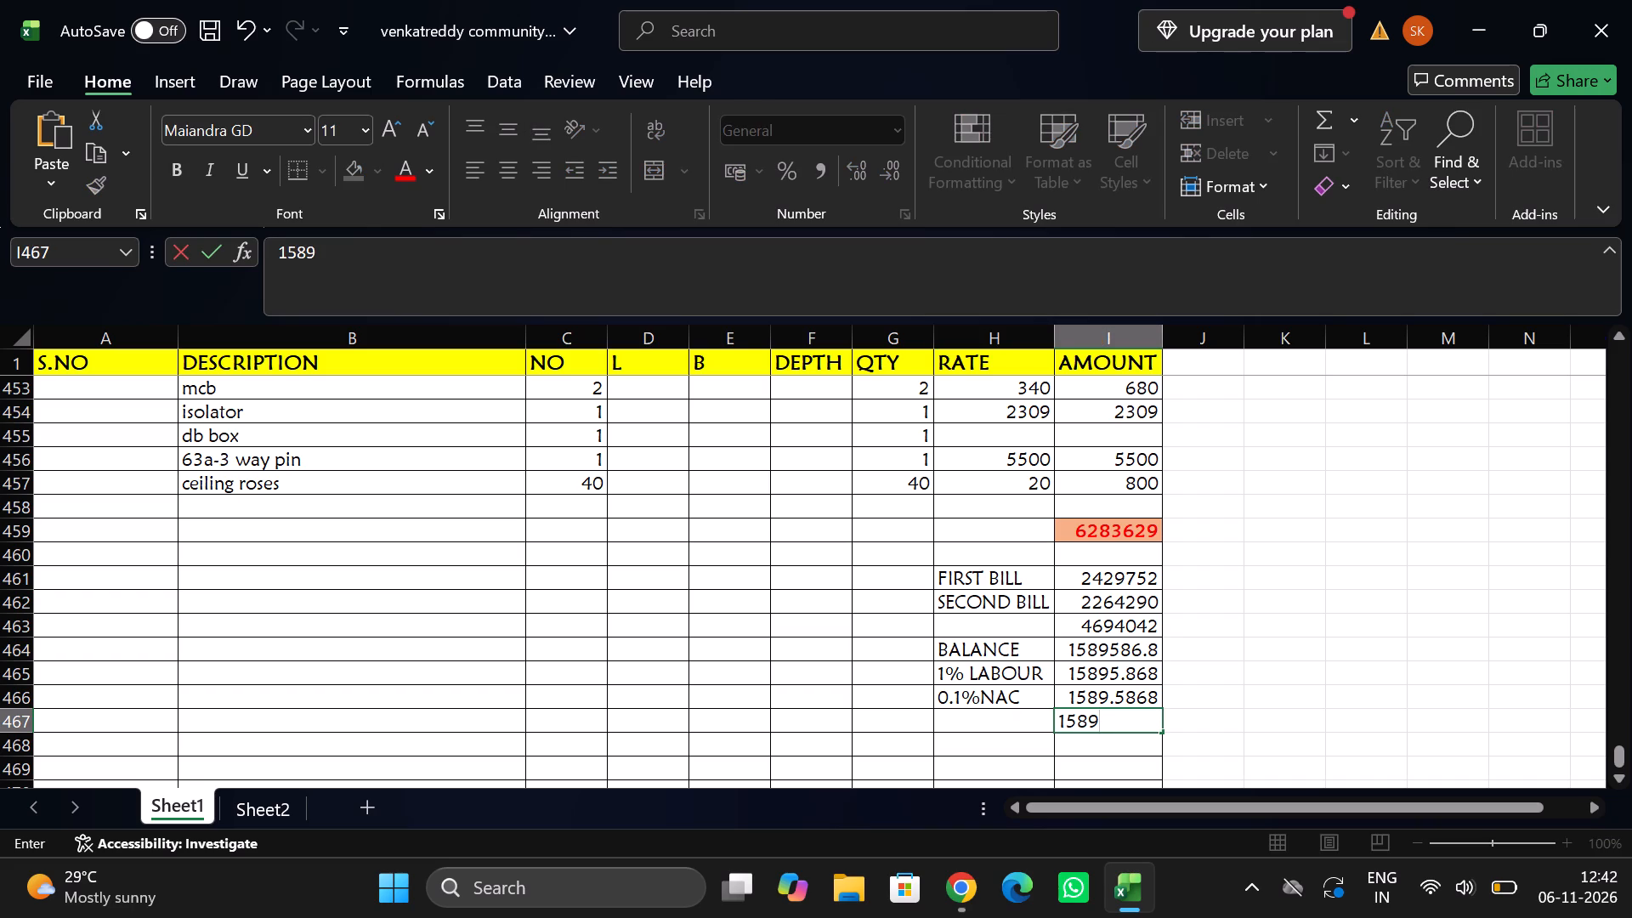
click(1024, 720)
text(SENIOURAGE CHARGES)
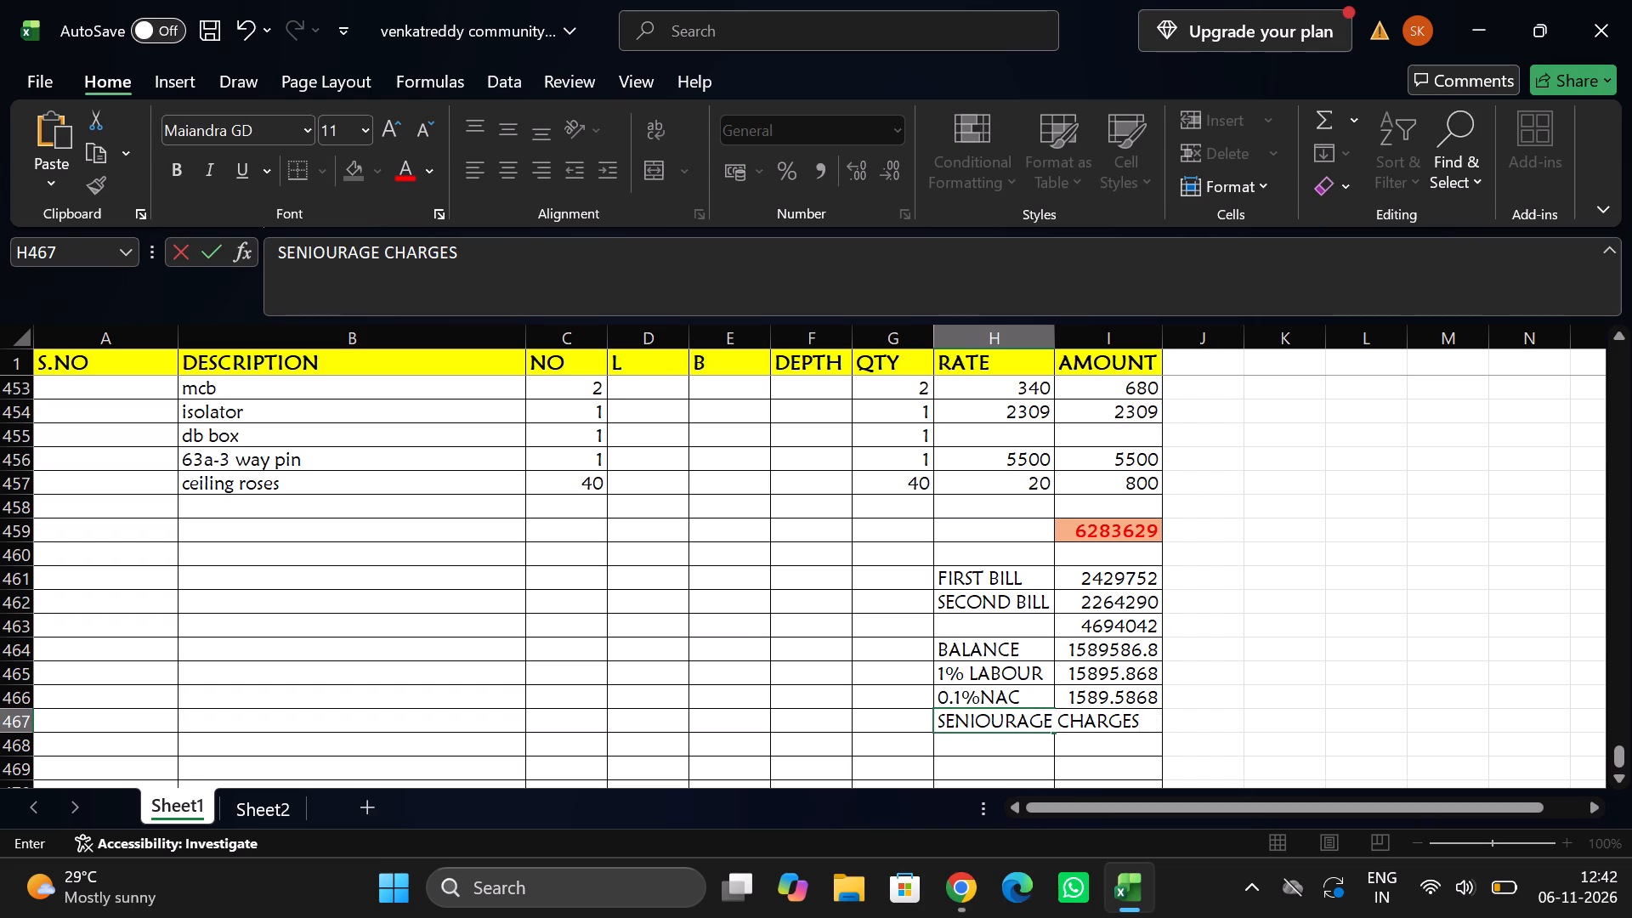
key(Return)
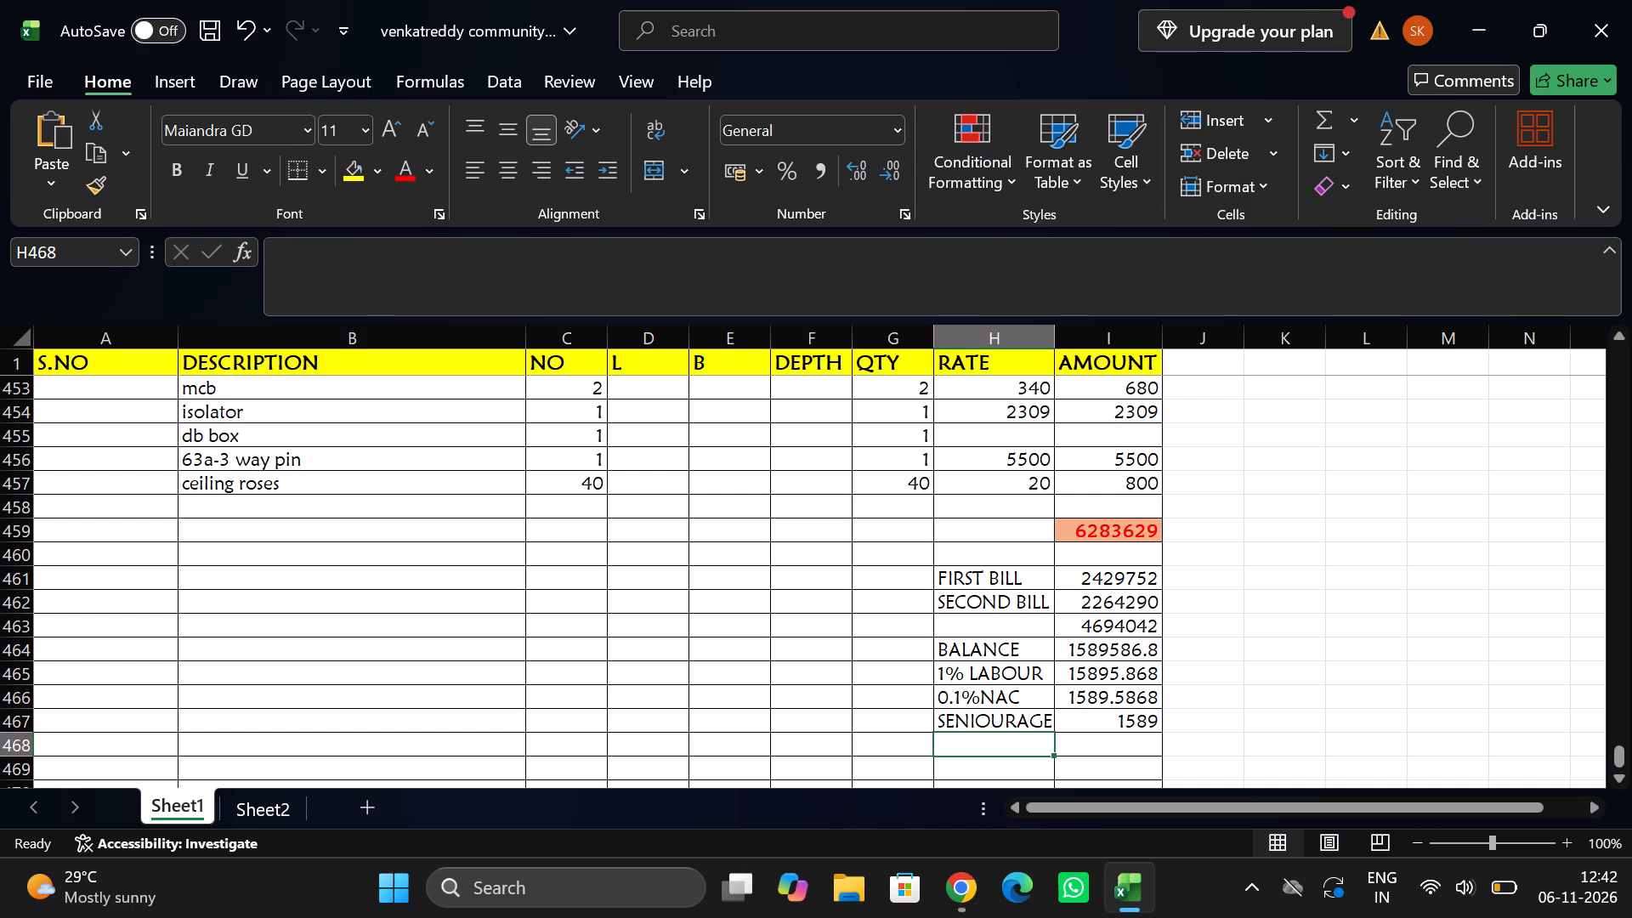
Enter the label 2% SMET in H468 and calculate it in I468 with the formula =I467*2%.
key(2)
text(% SMET)
key(Tab)
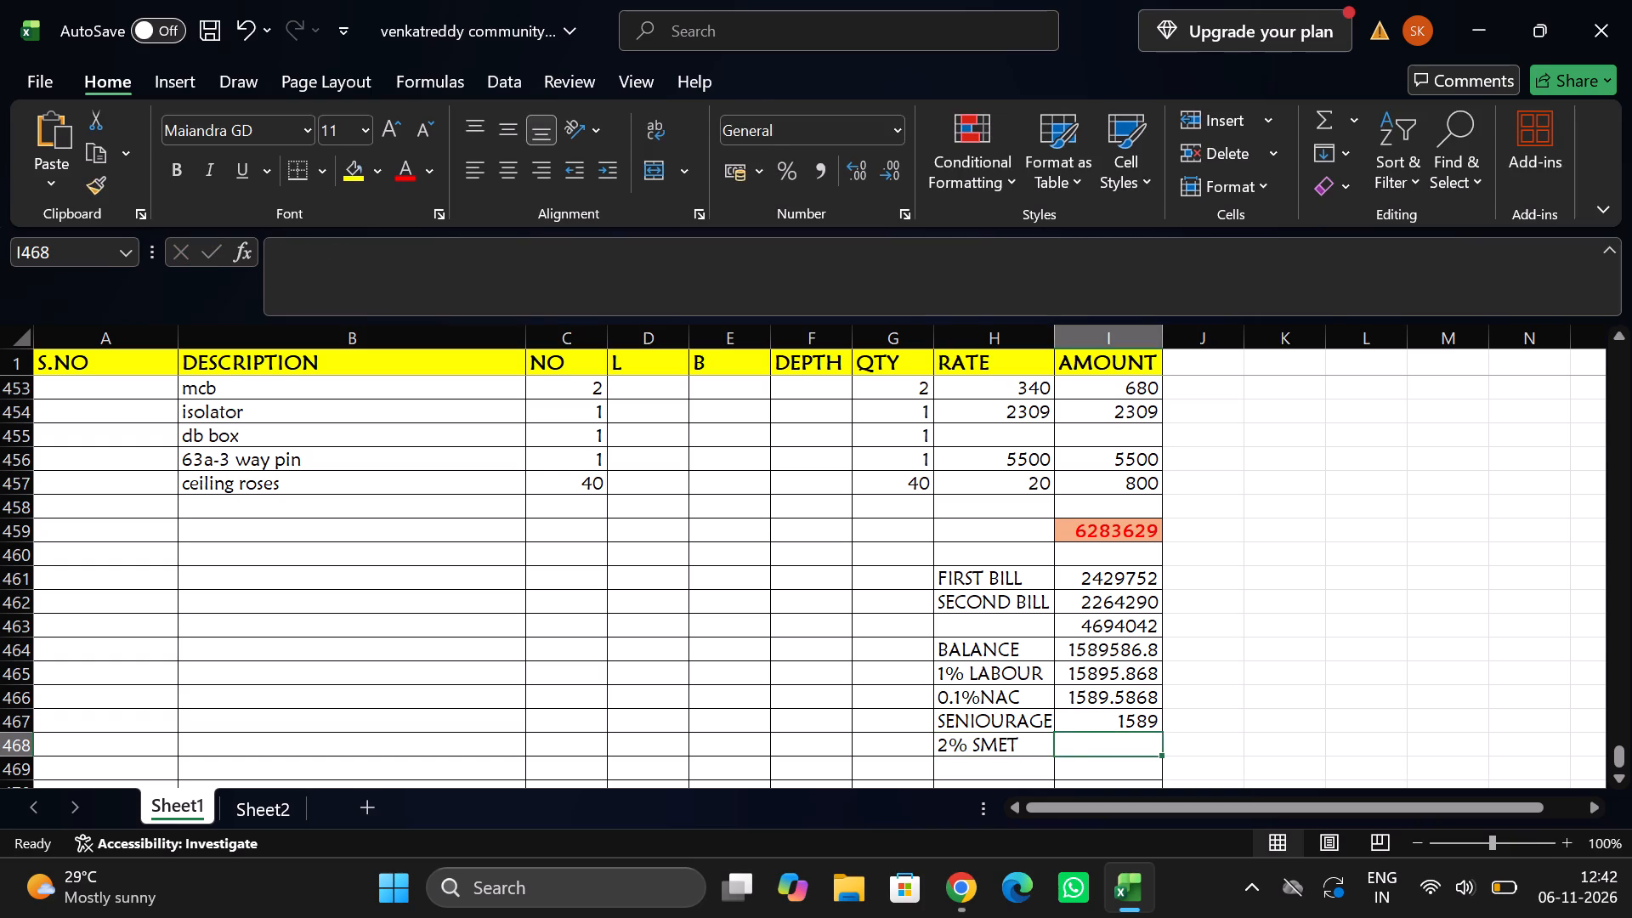
key(equal)
key(Up)
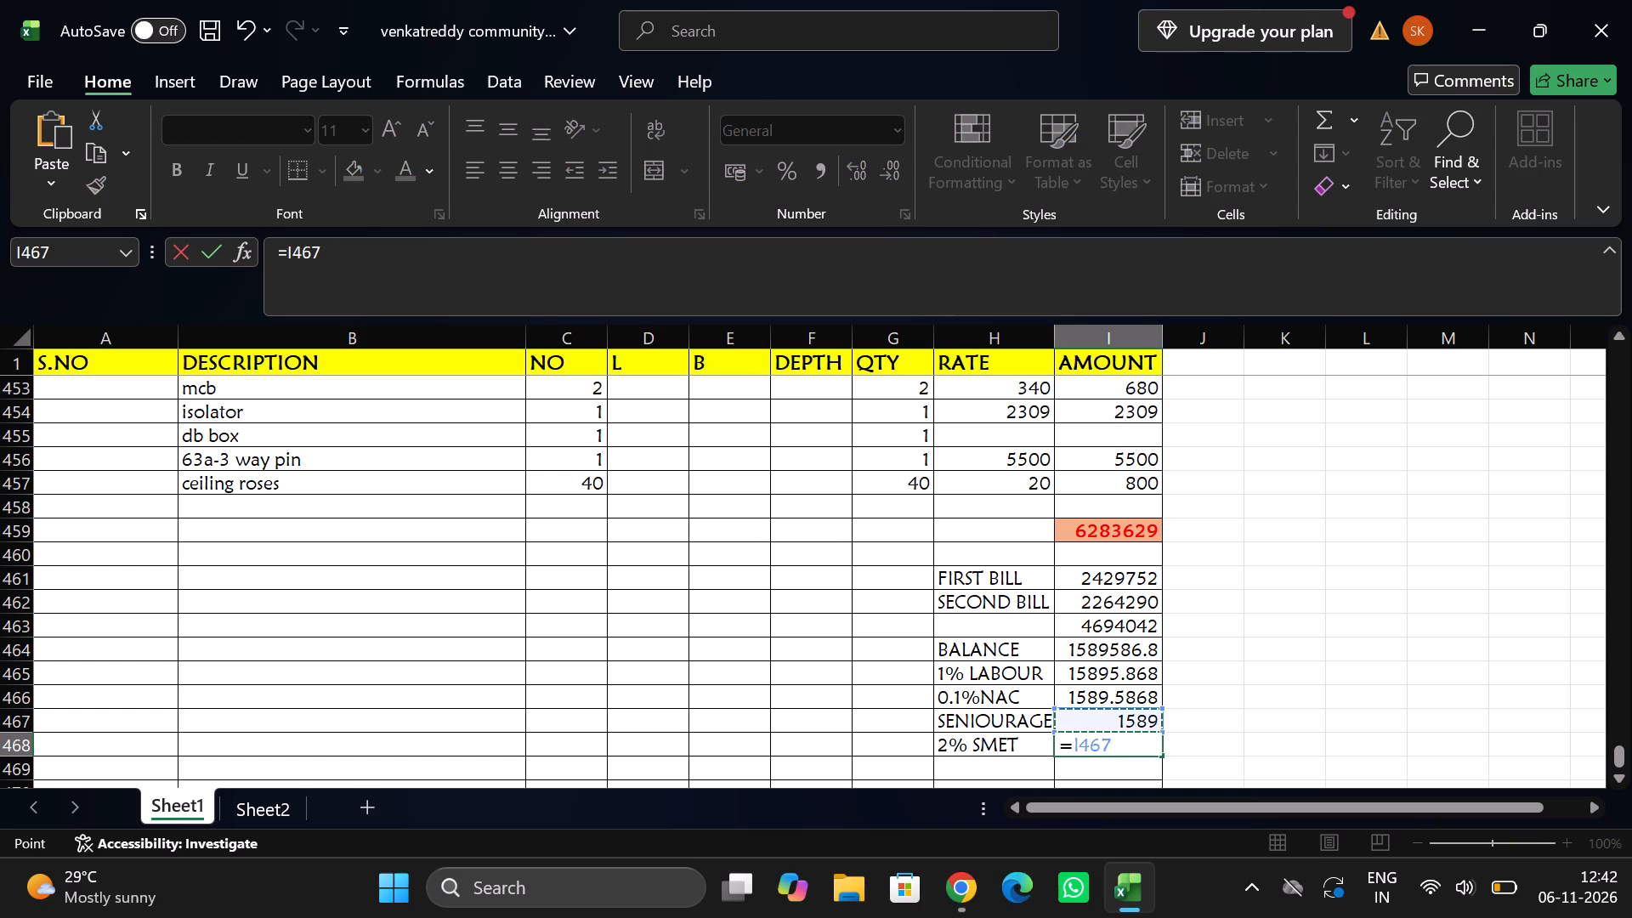
key(shift+asterisk)
key(2)
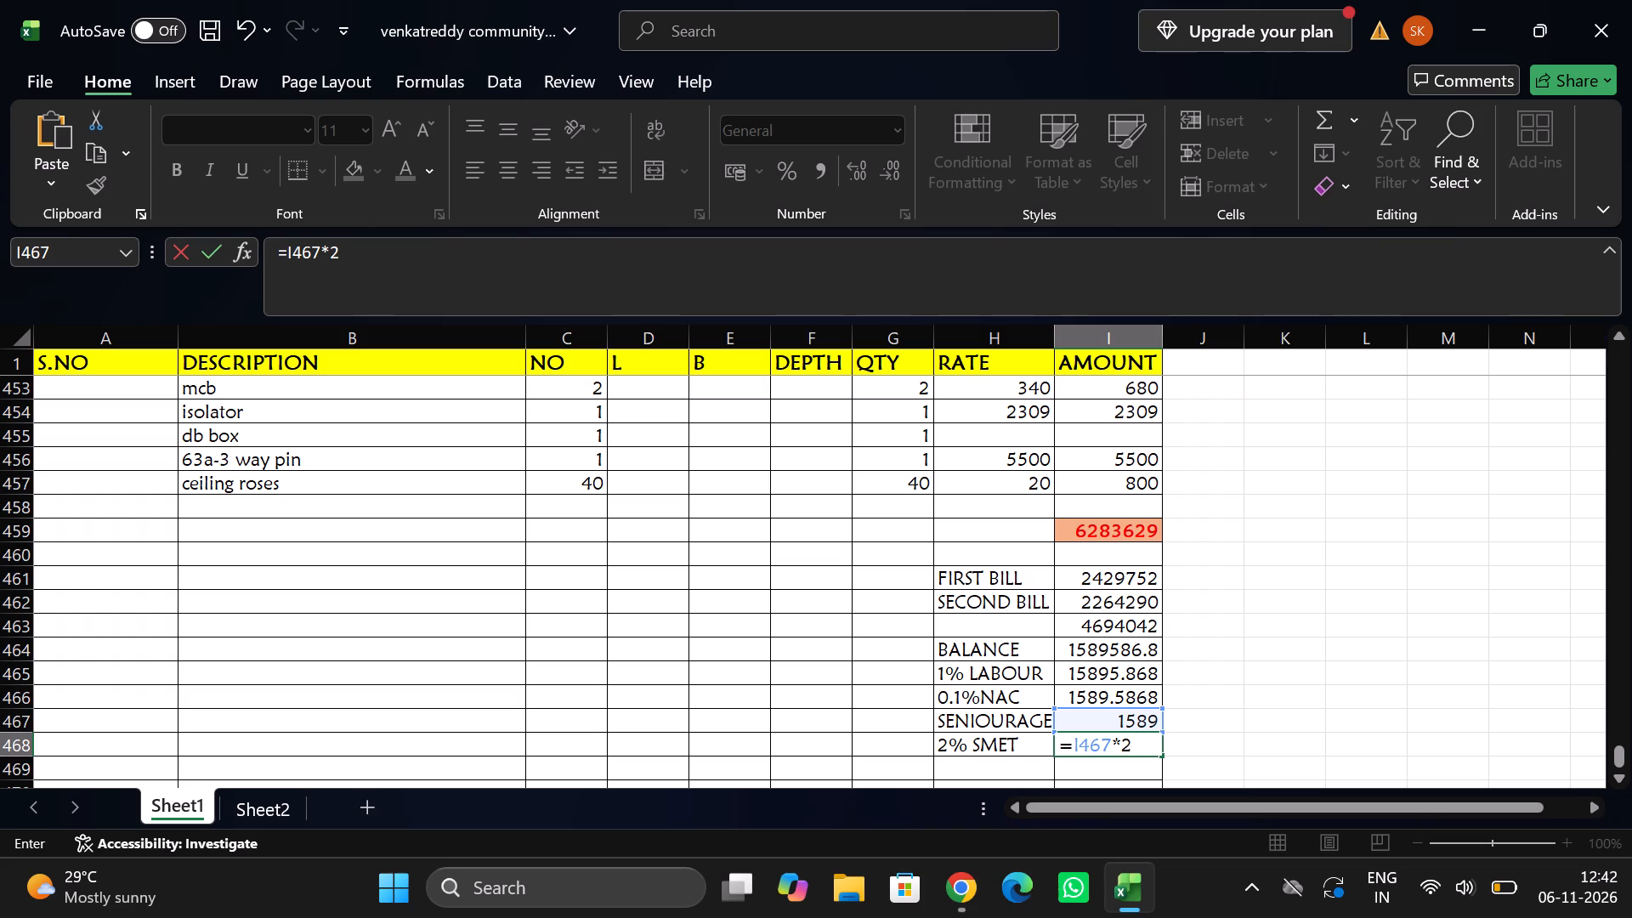
key(shift+percent)
key(Return)
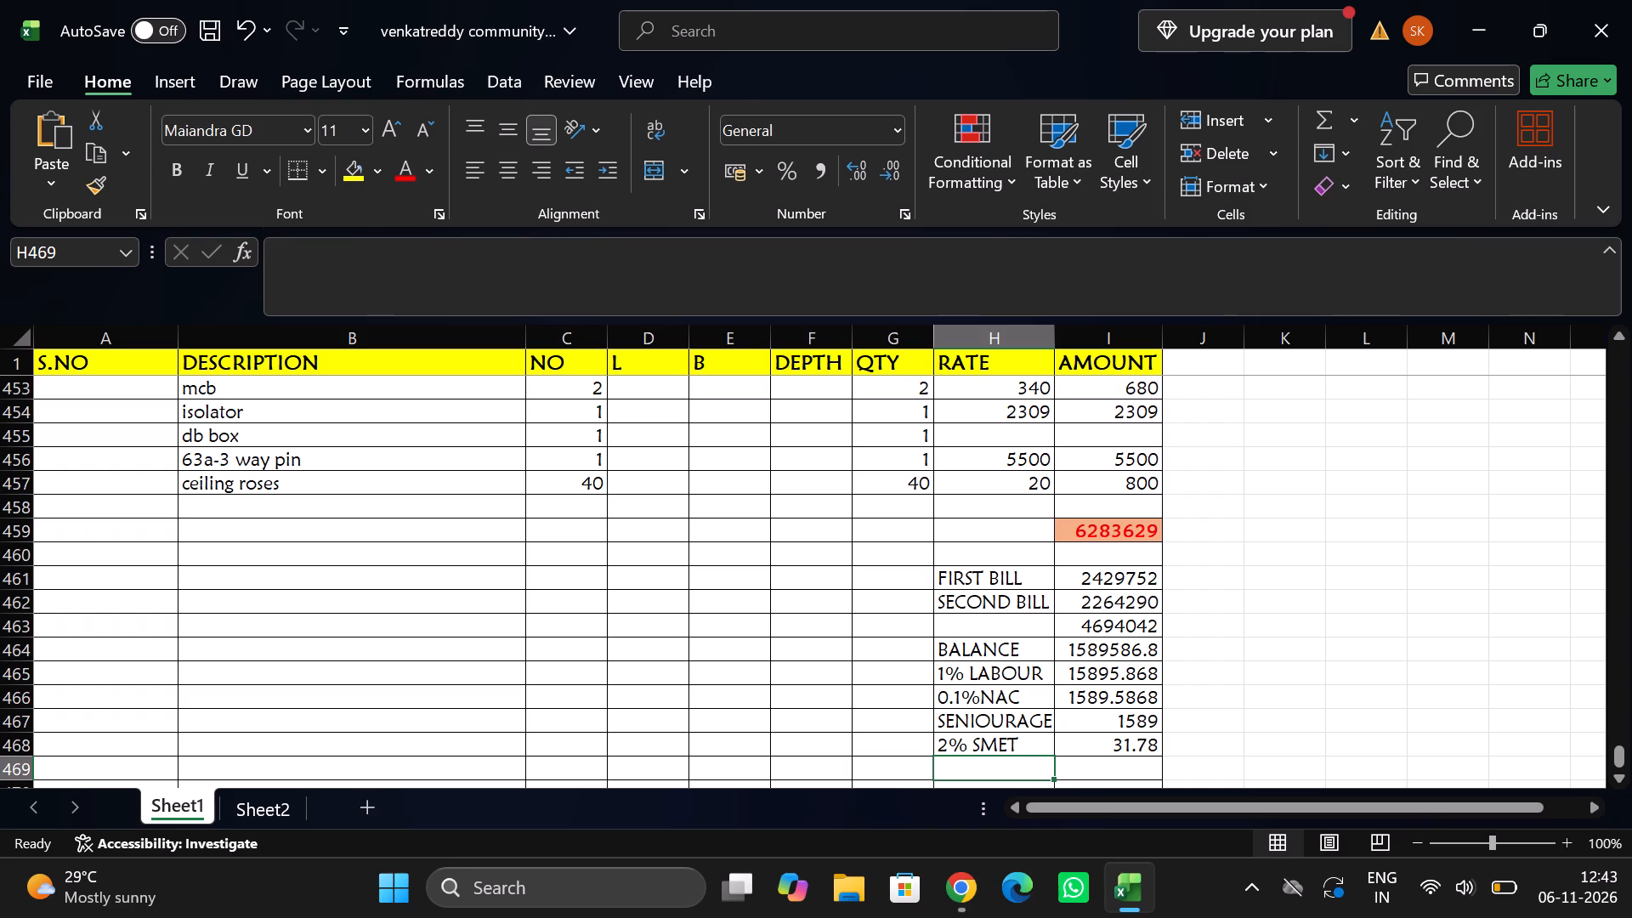
Enter the label 30% CHARGES in H469 and calculate it in I469 with the formula =I467*30%.
text(30)
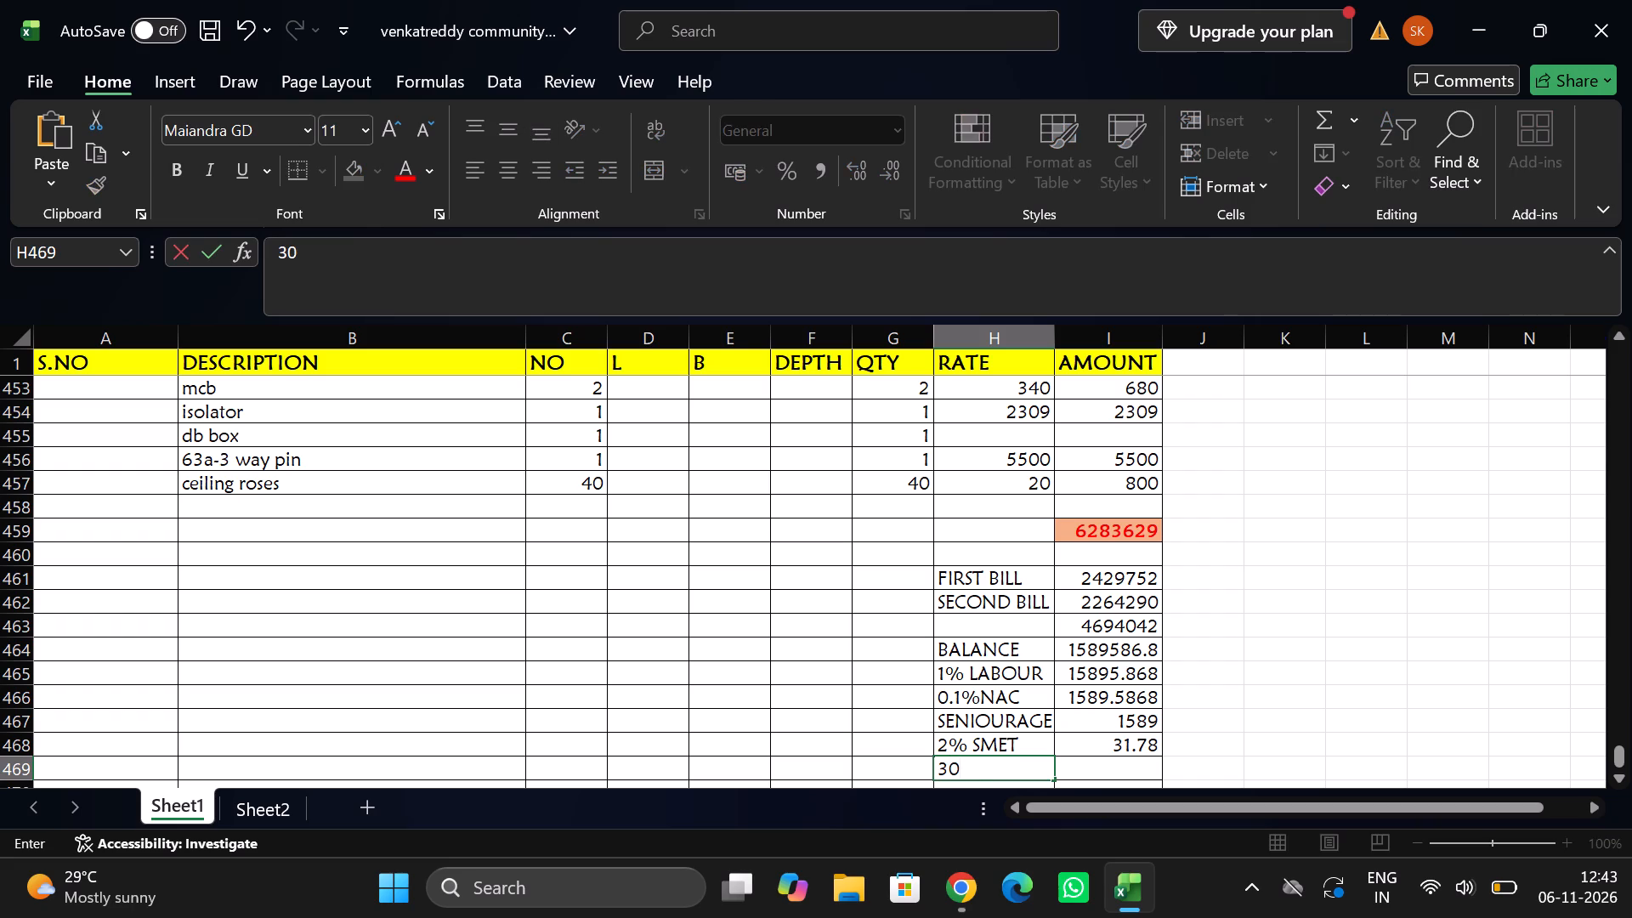
text(% CHARGES)
key(Tab)
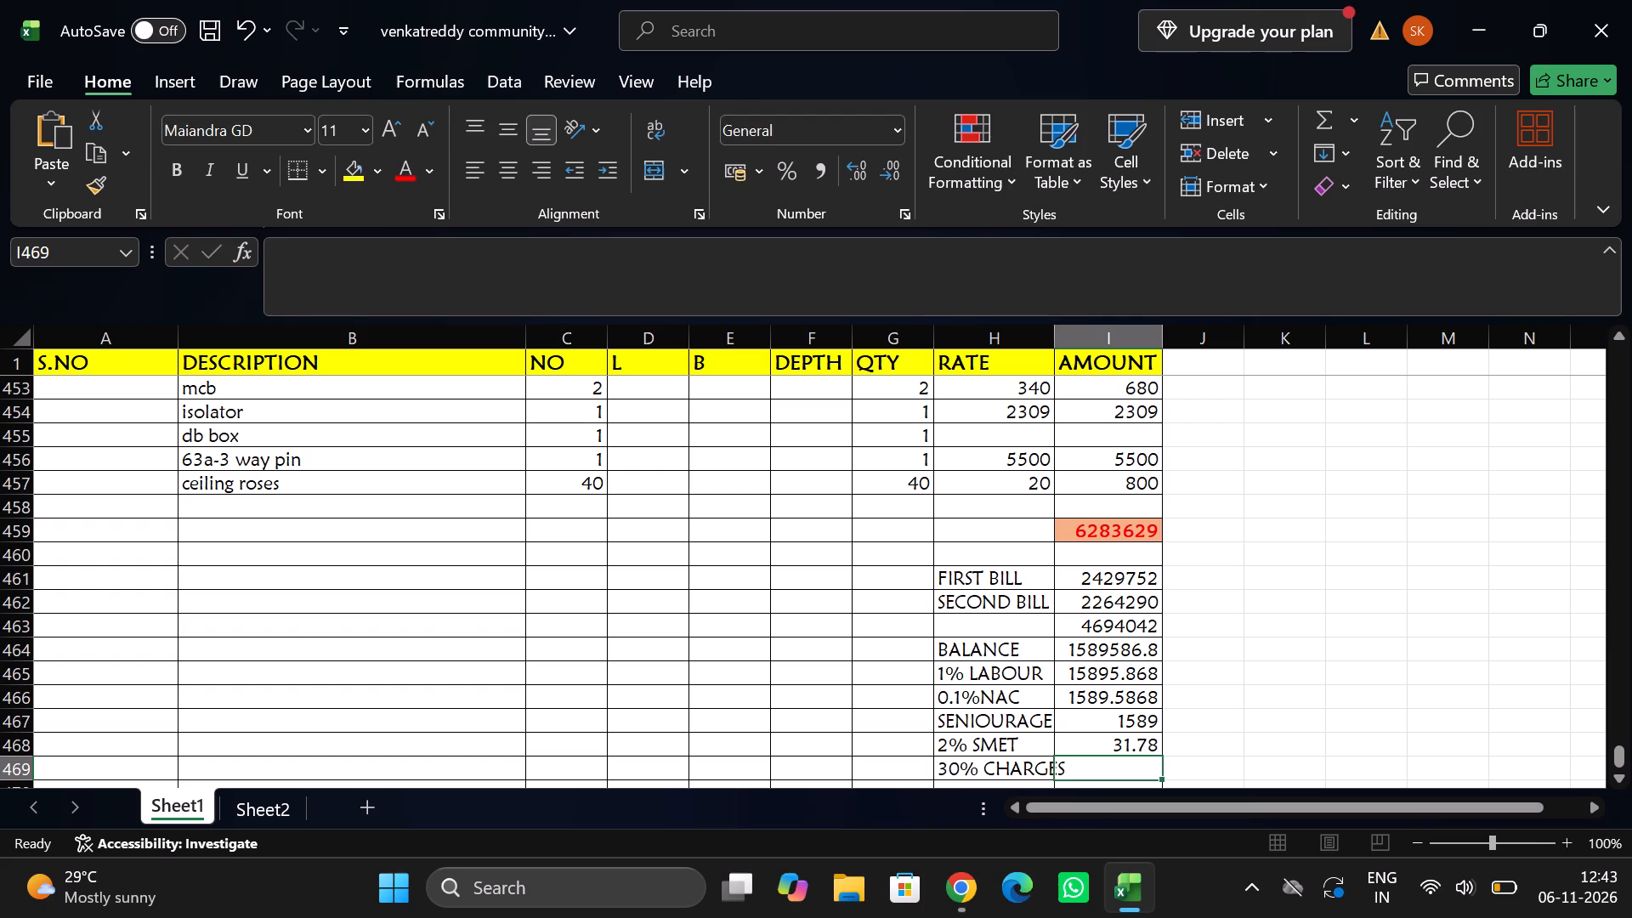
key(equal)
key(Up)
key(Up)
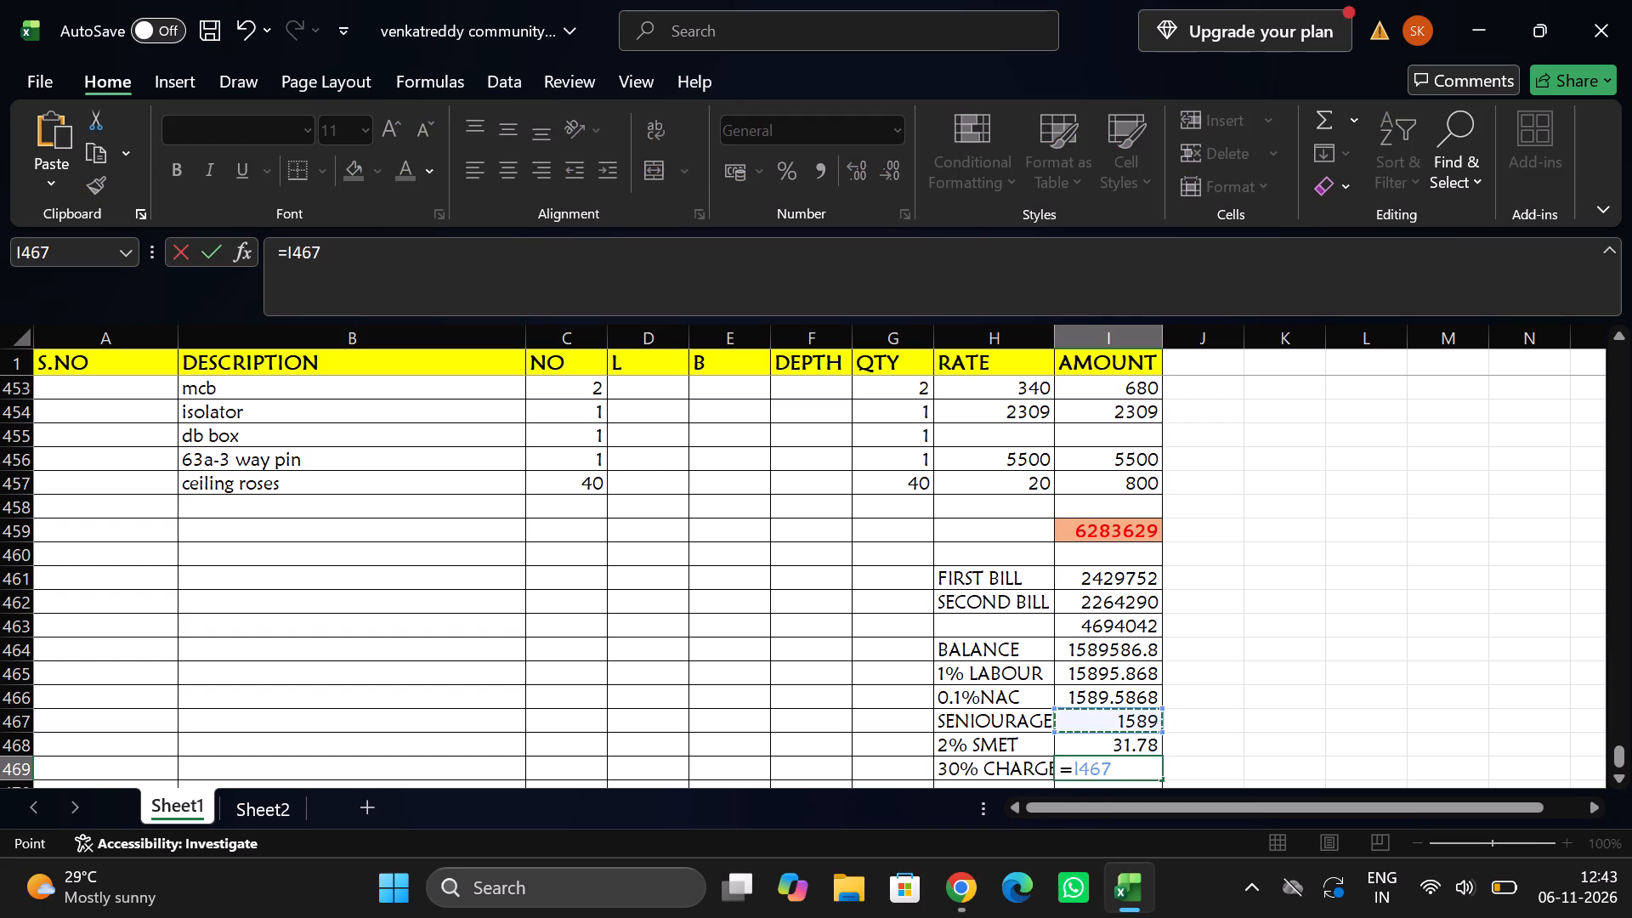
key(Up)
key(Down)
text(*30)
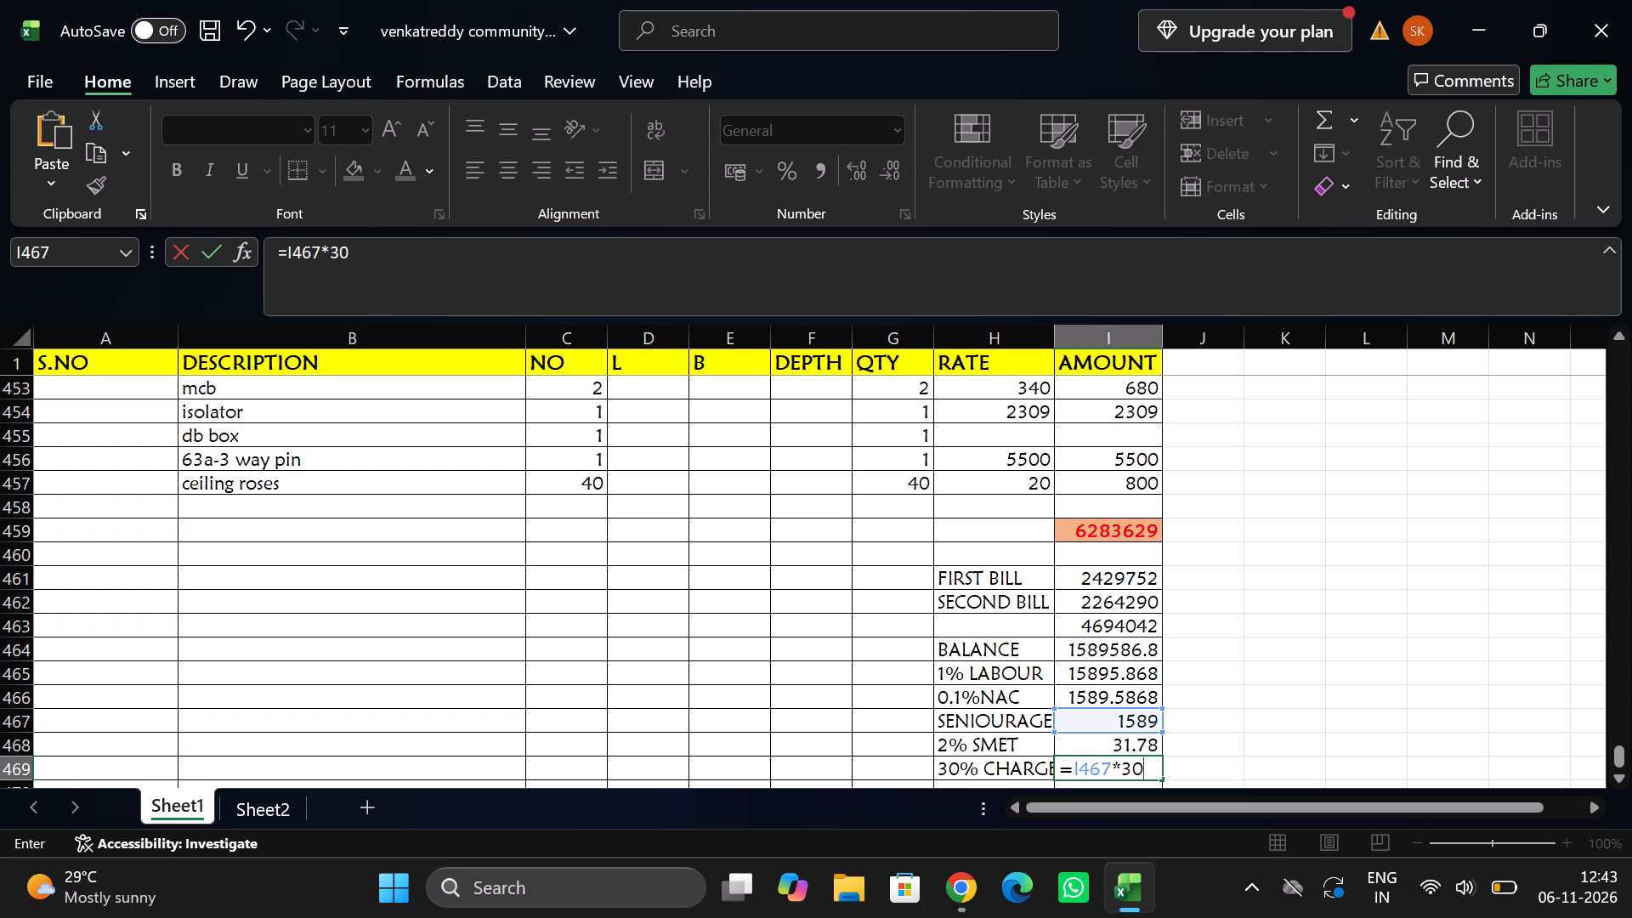
key(shift+percent)
key(Return)
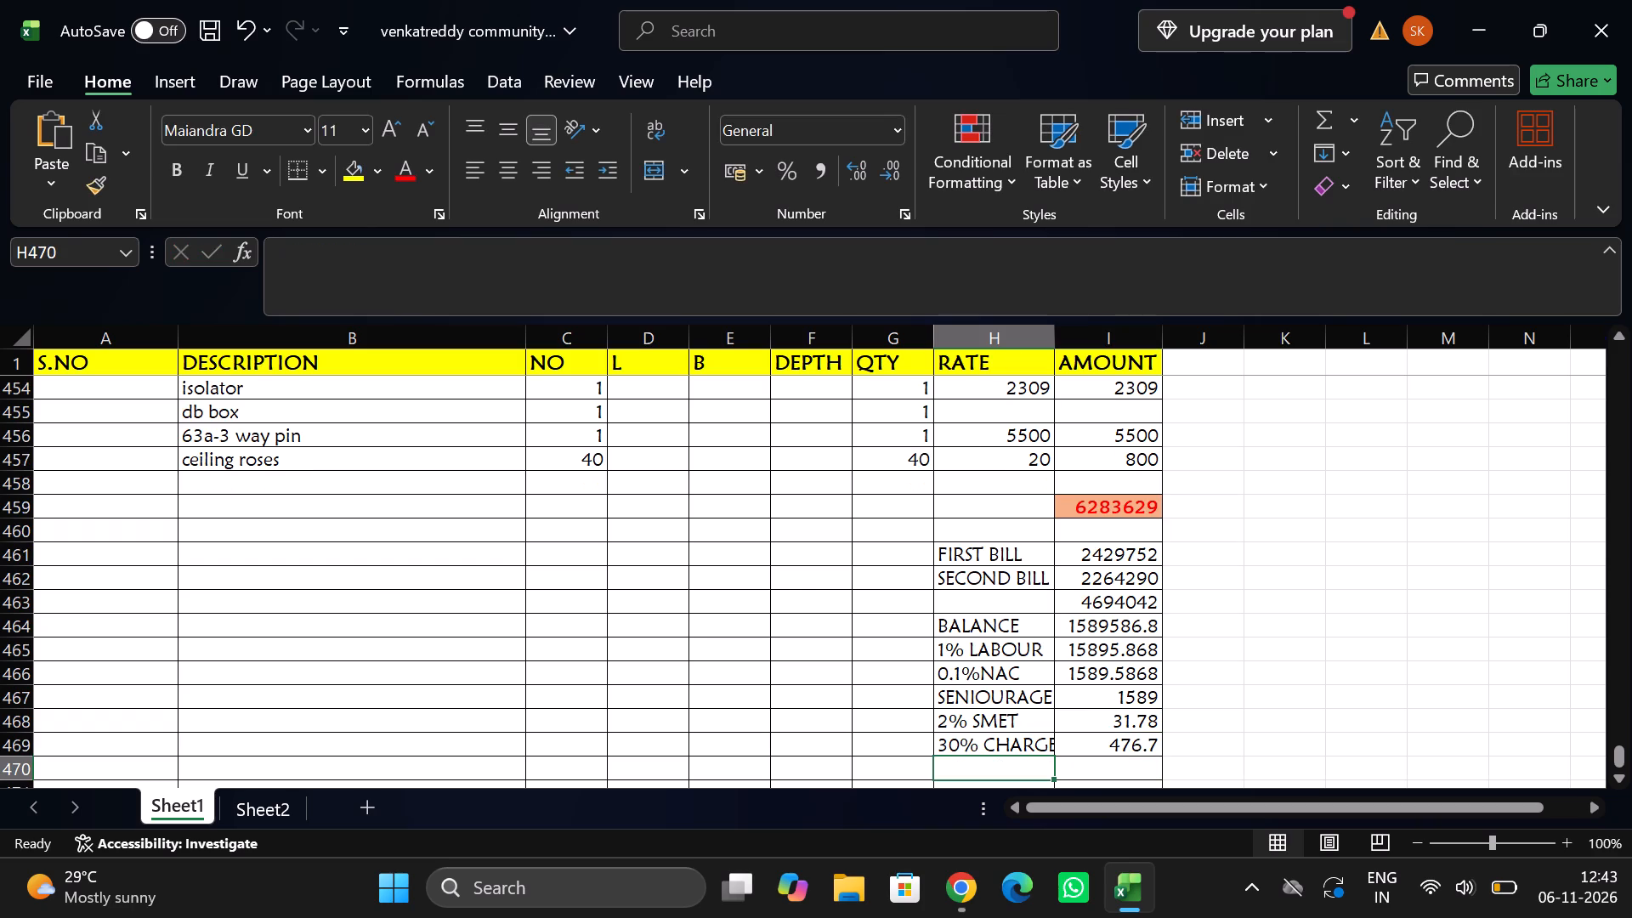
Change the seniourage charges amount in I467 to 16050.
click(1119, 691)
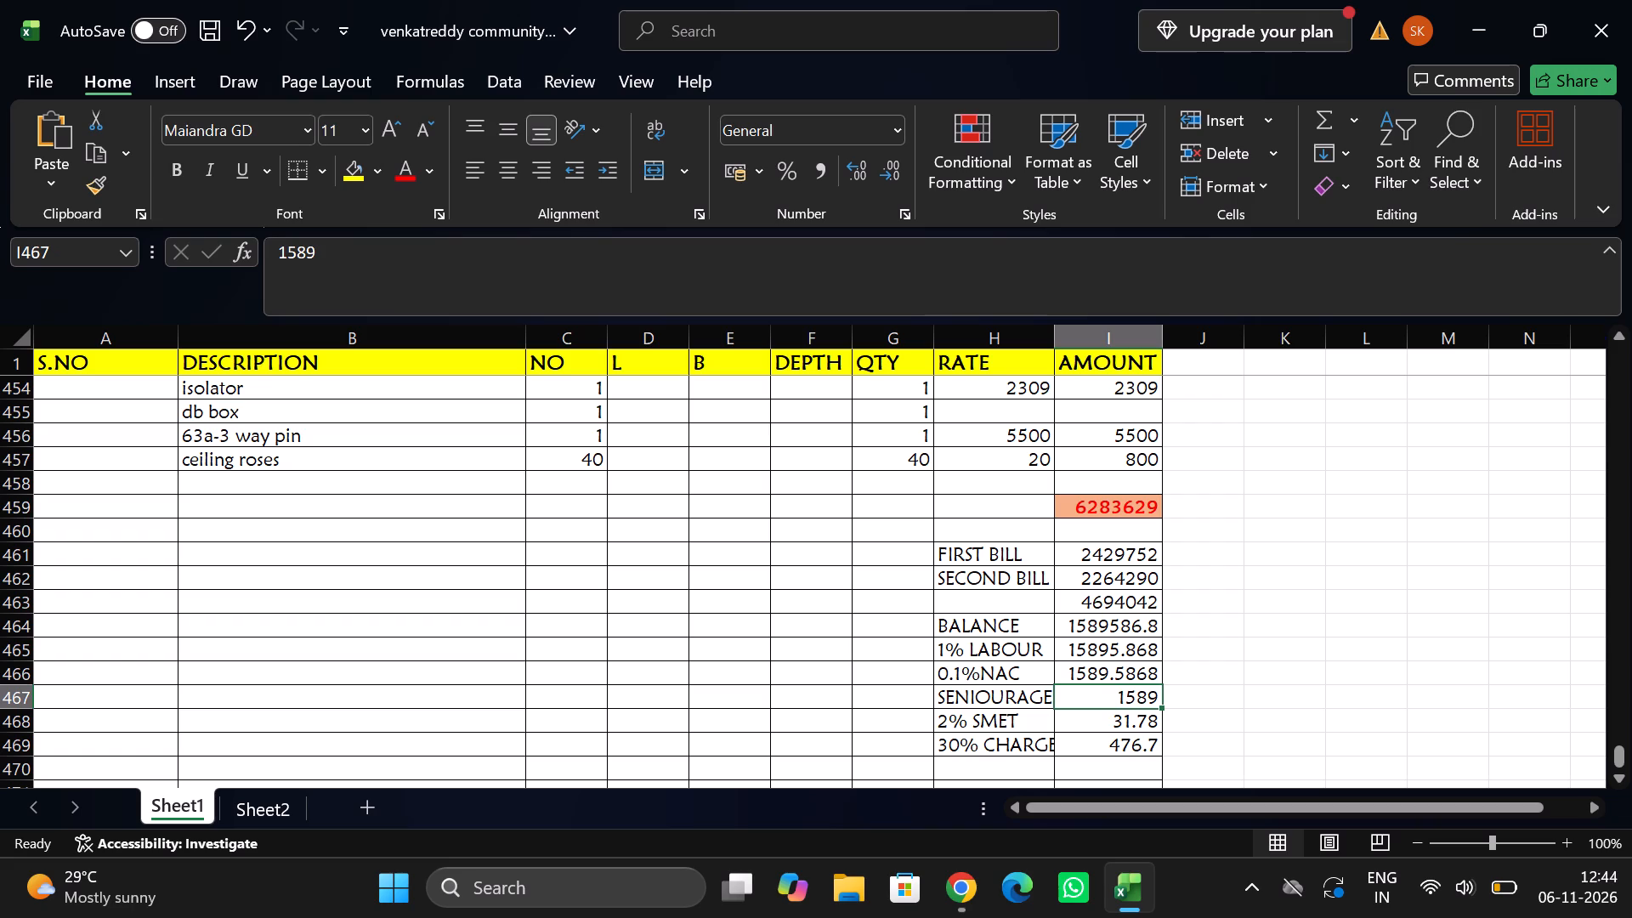
text(16)
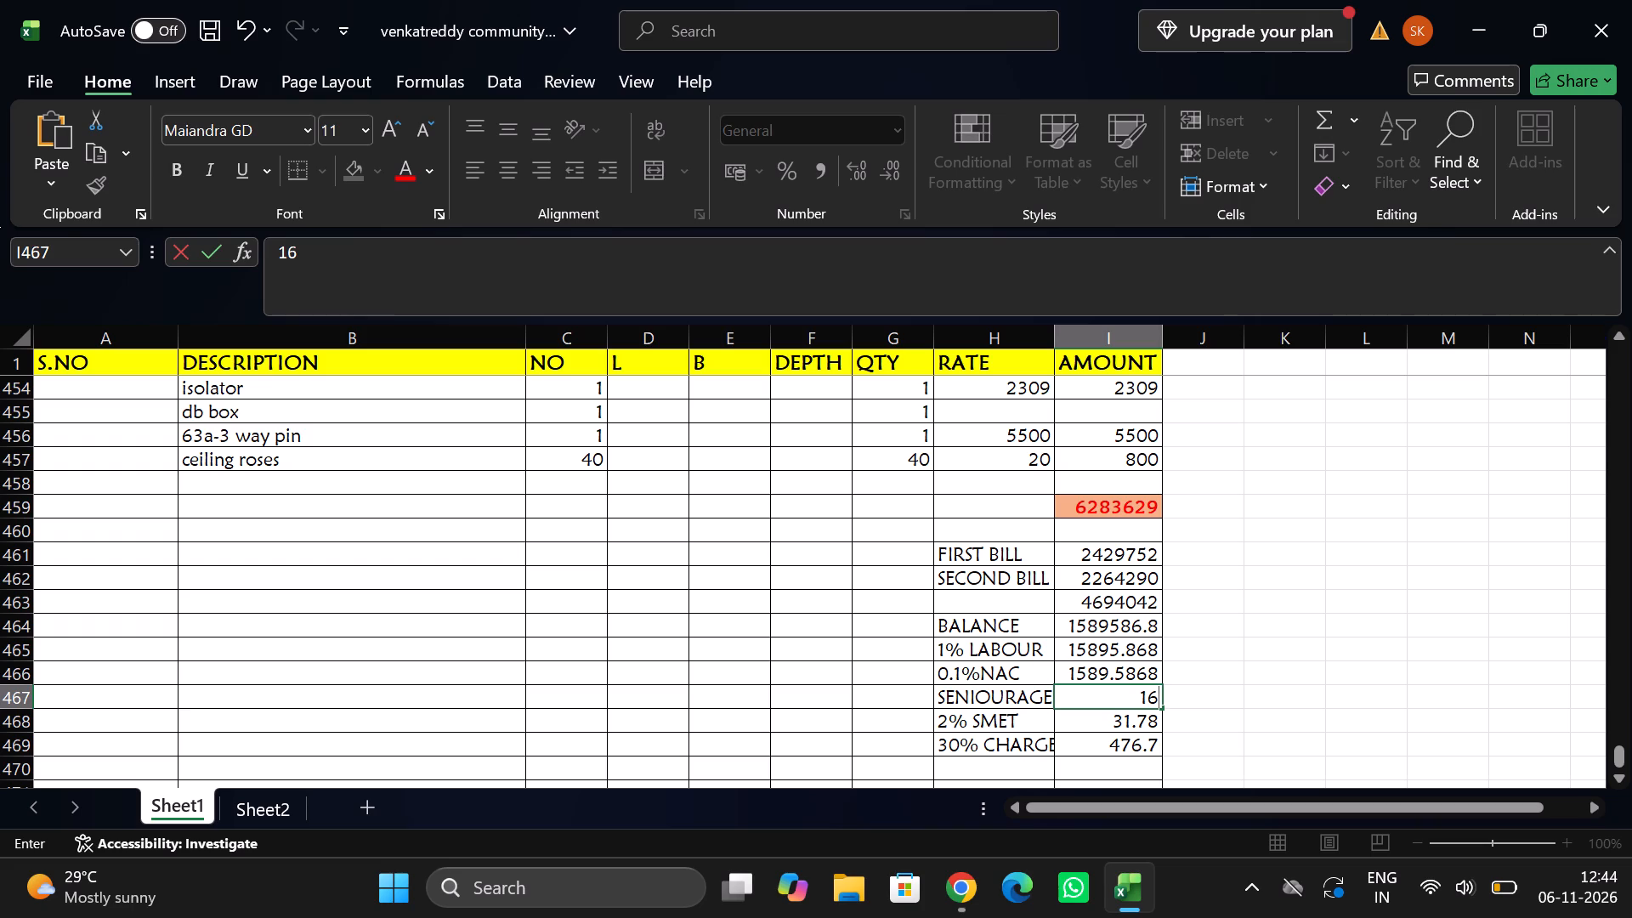
key(0)
text(50)
key(Return)
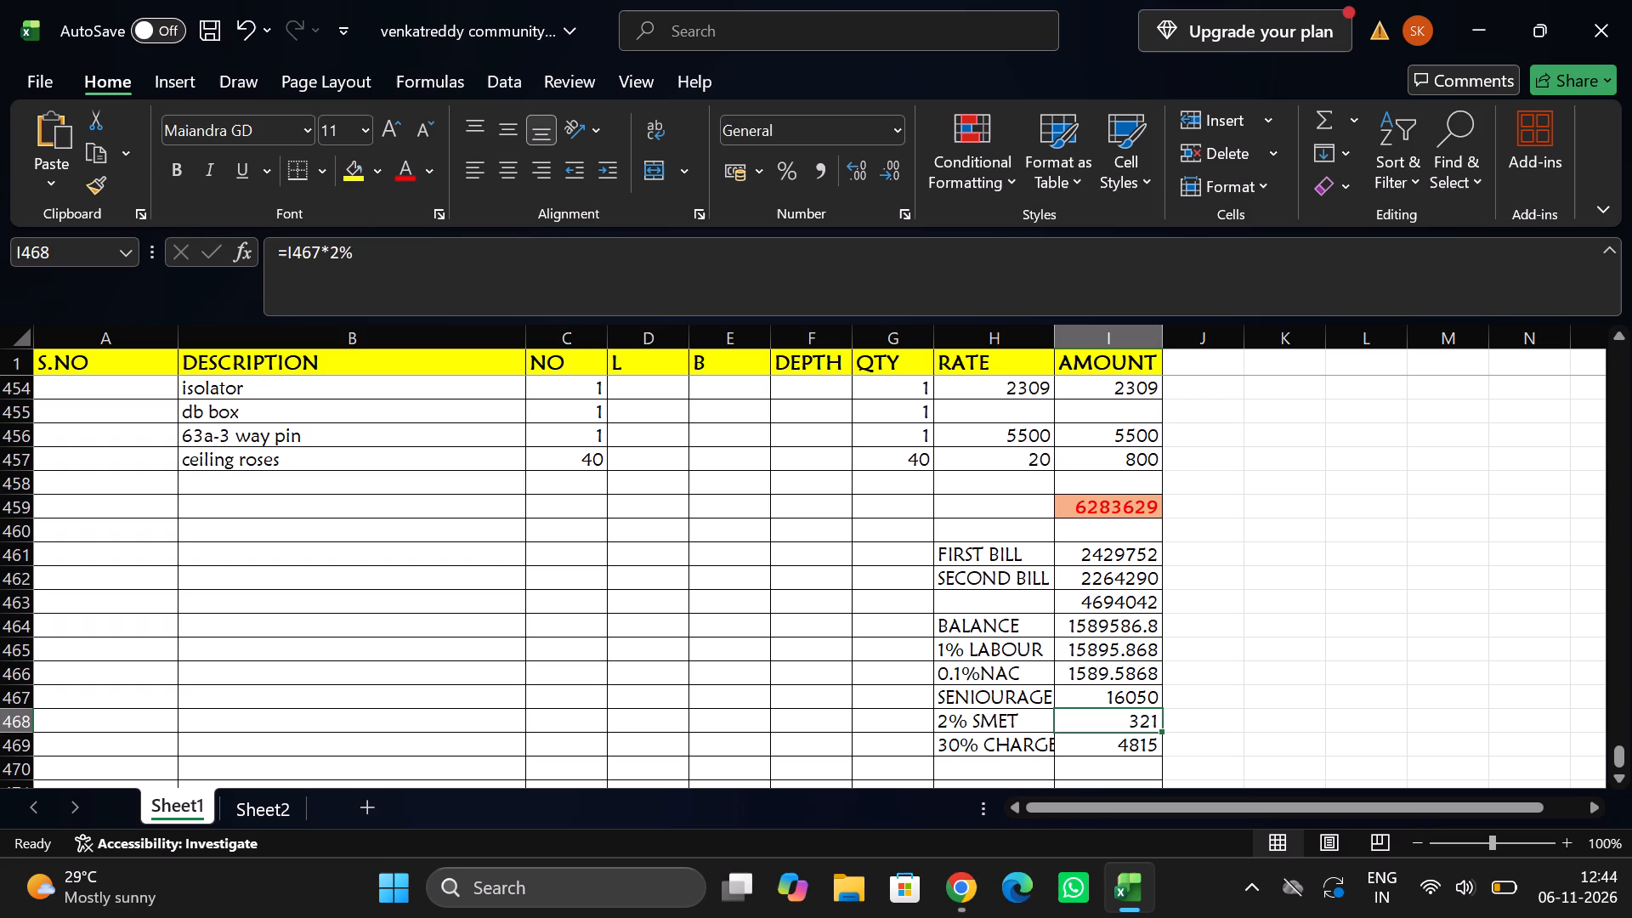
Enter the label PERMIT FEE in H470 with the amount 13000 in I470.
click(986, 775)
text(PERMIT FEE)
key(Tab)
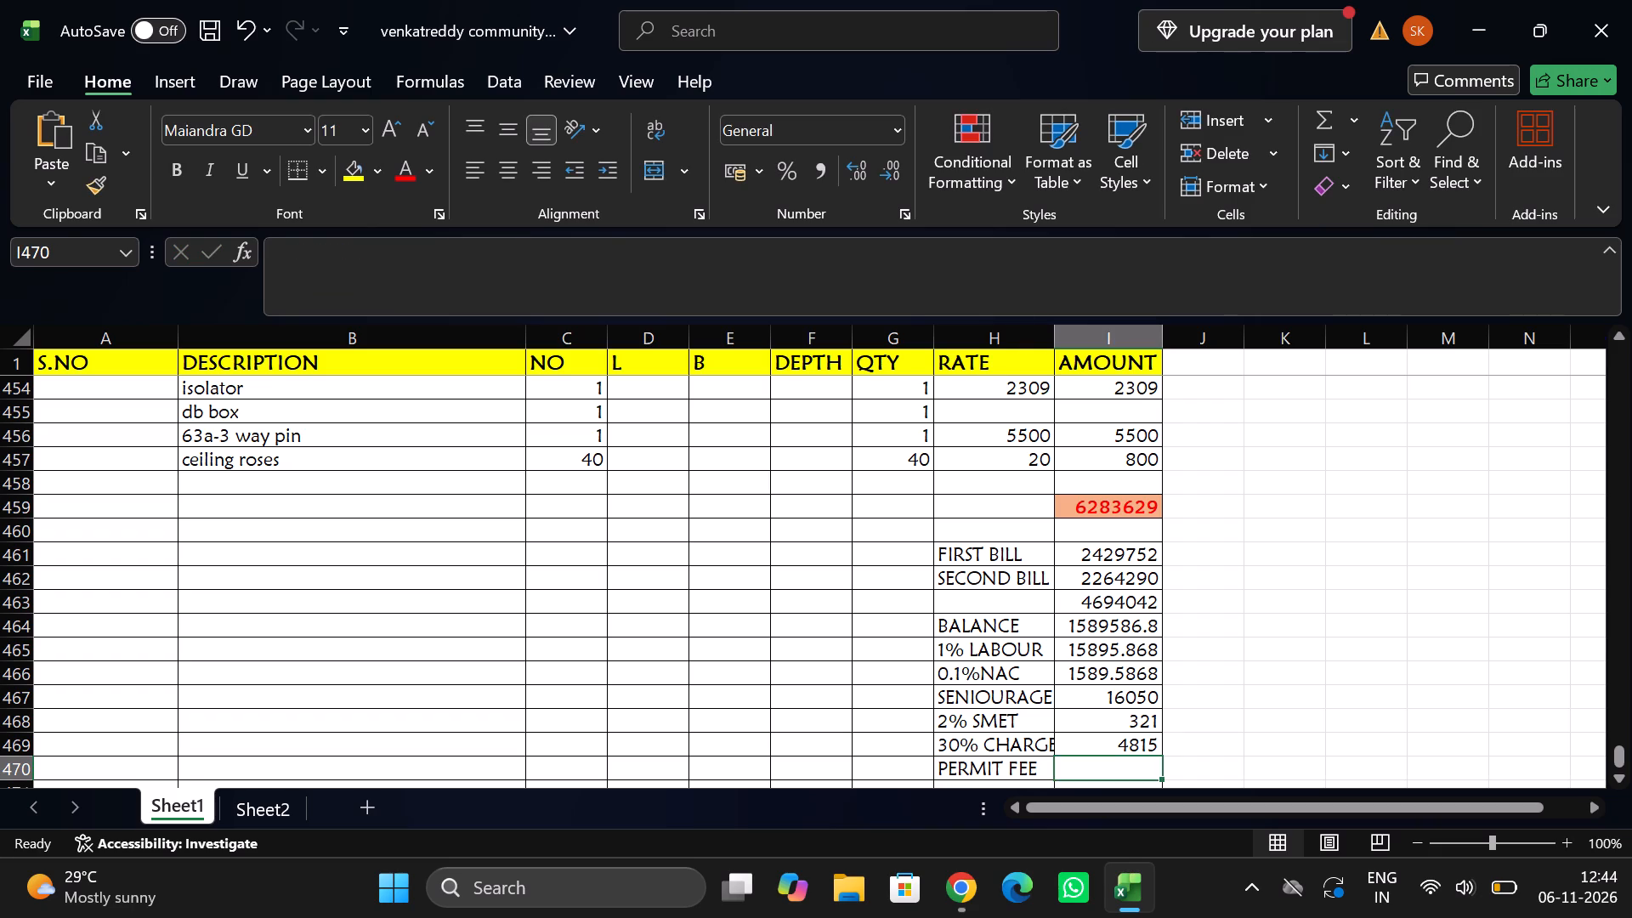
key(1)
text(3000)
key(Down)
key(Left)
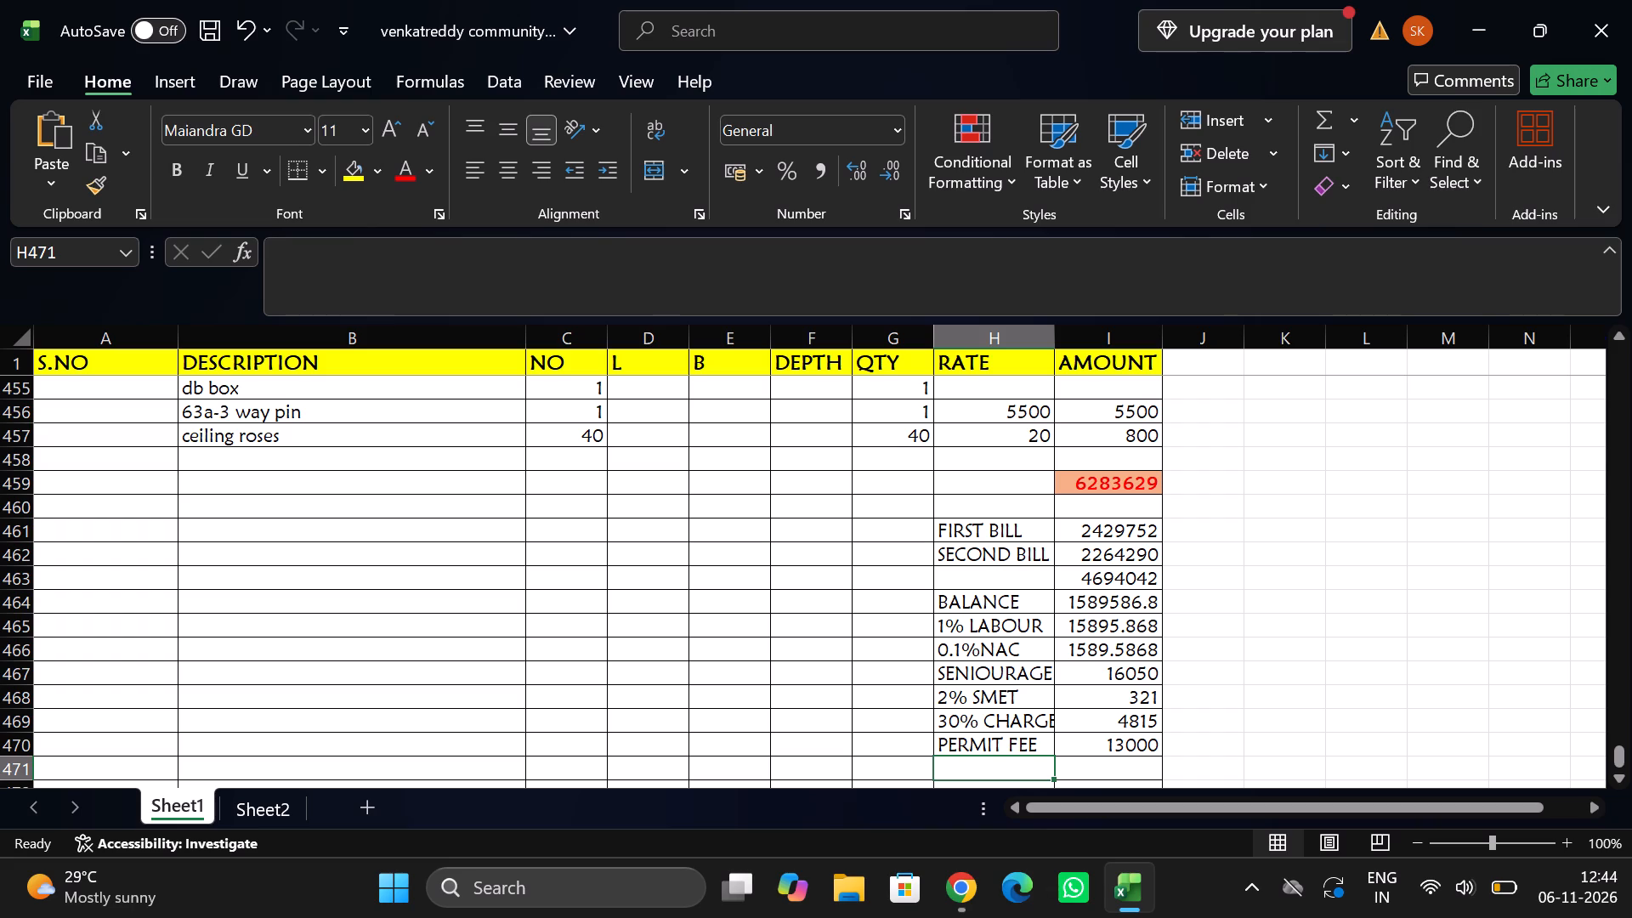
Total the balance and all charges from I464 to I470 in I471 with AutoSum.
drag(1106, 597, 1110, 753)
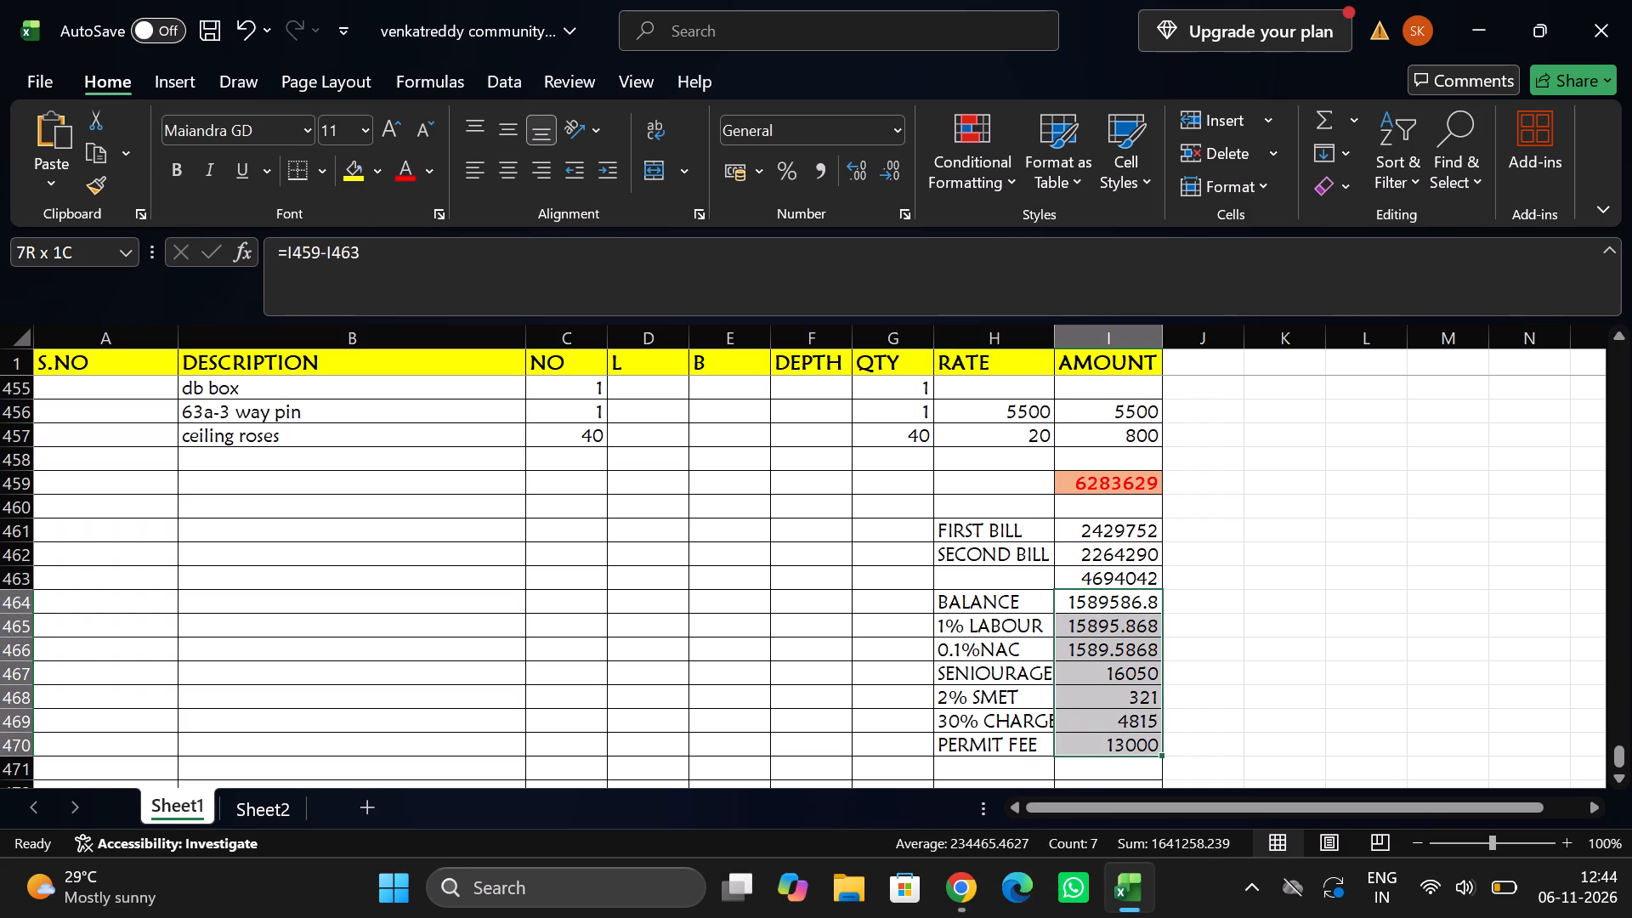
drag(1110, 753, 1107, 756)
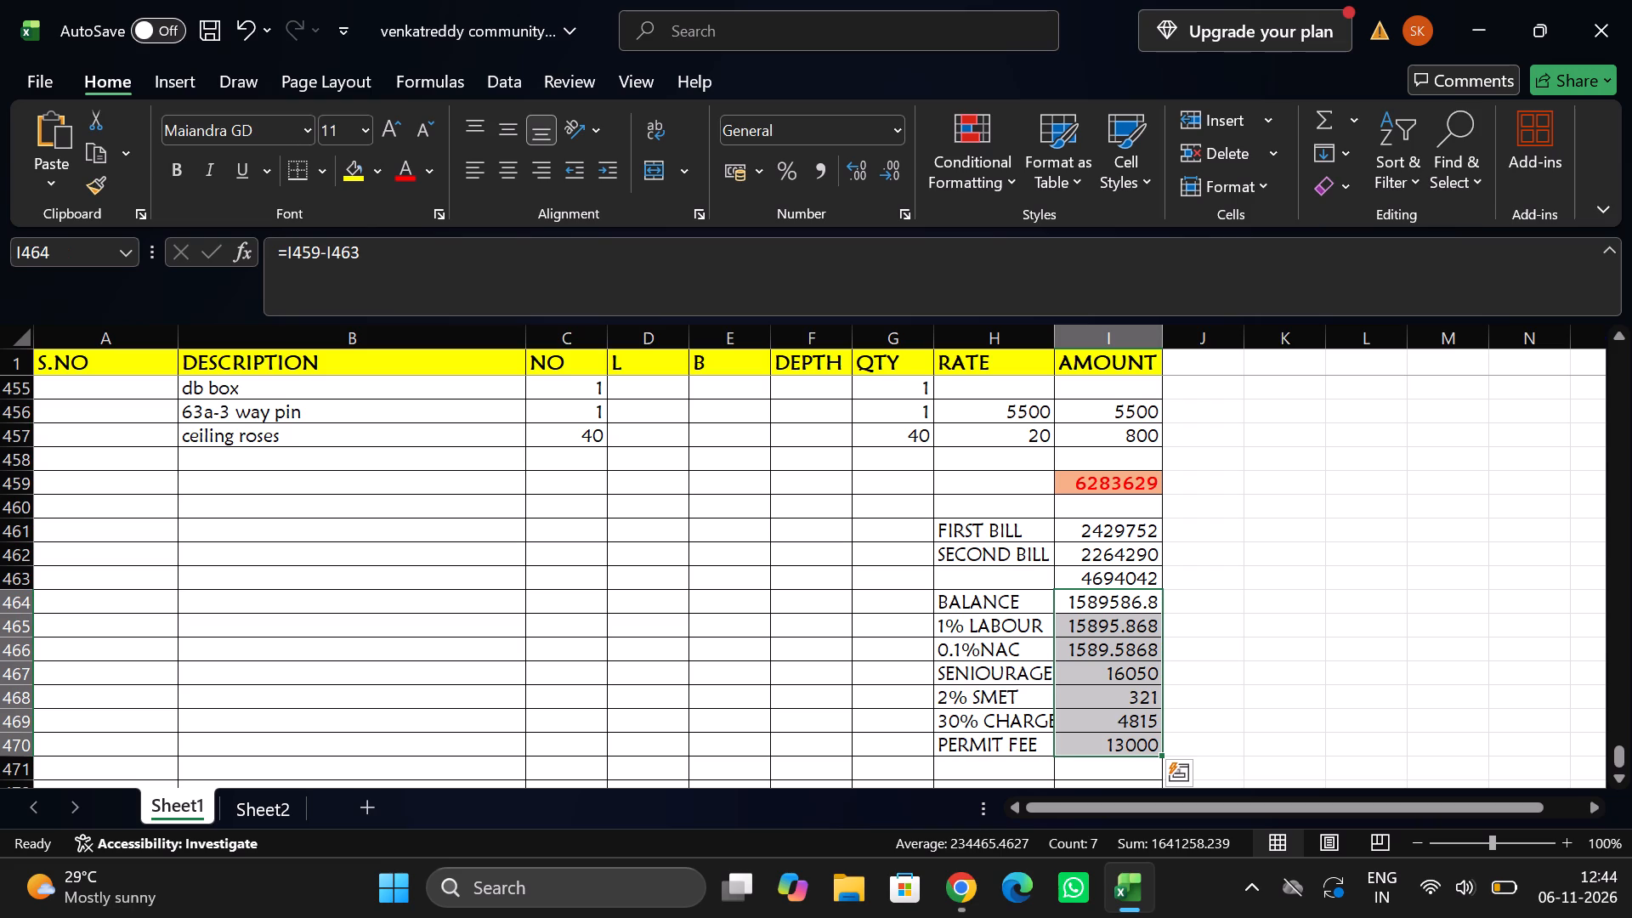
drag(1085, 604, 1089, 758)
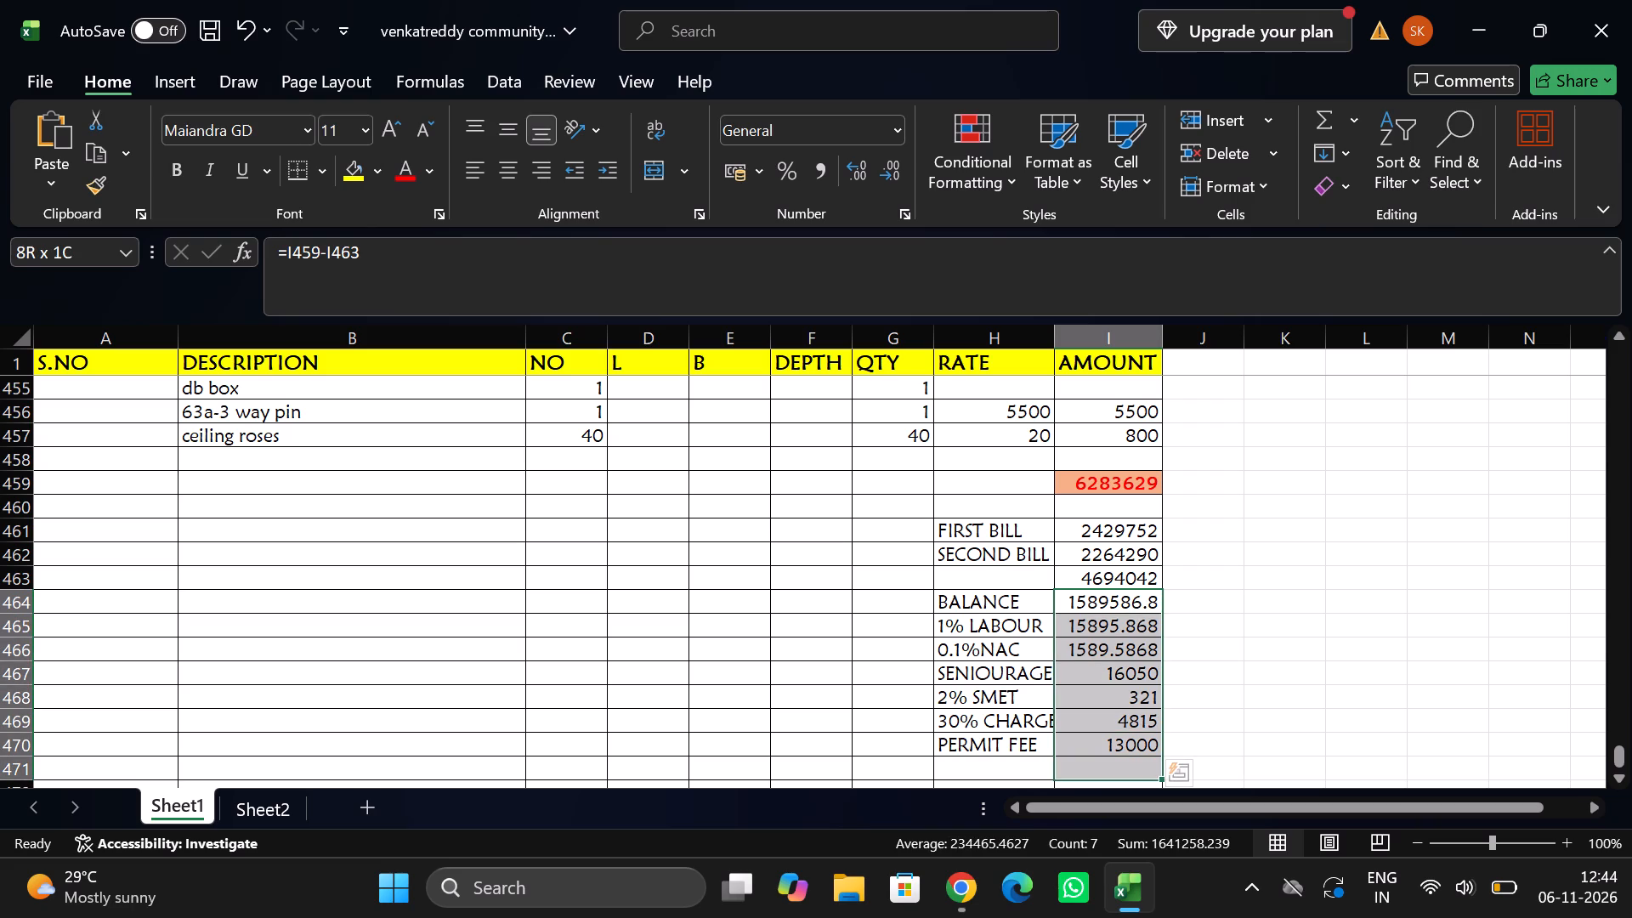
drag(1089, 758, 1089, 760)
click(1325, 114)
Enter the label 18% GST in H472 and calculate it in I472 with the formula =I471*18%.
scroll(1143, 513, down, 1)
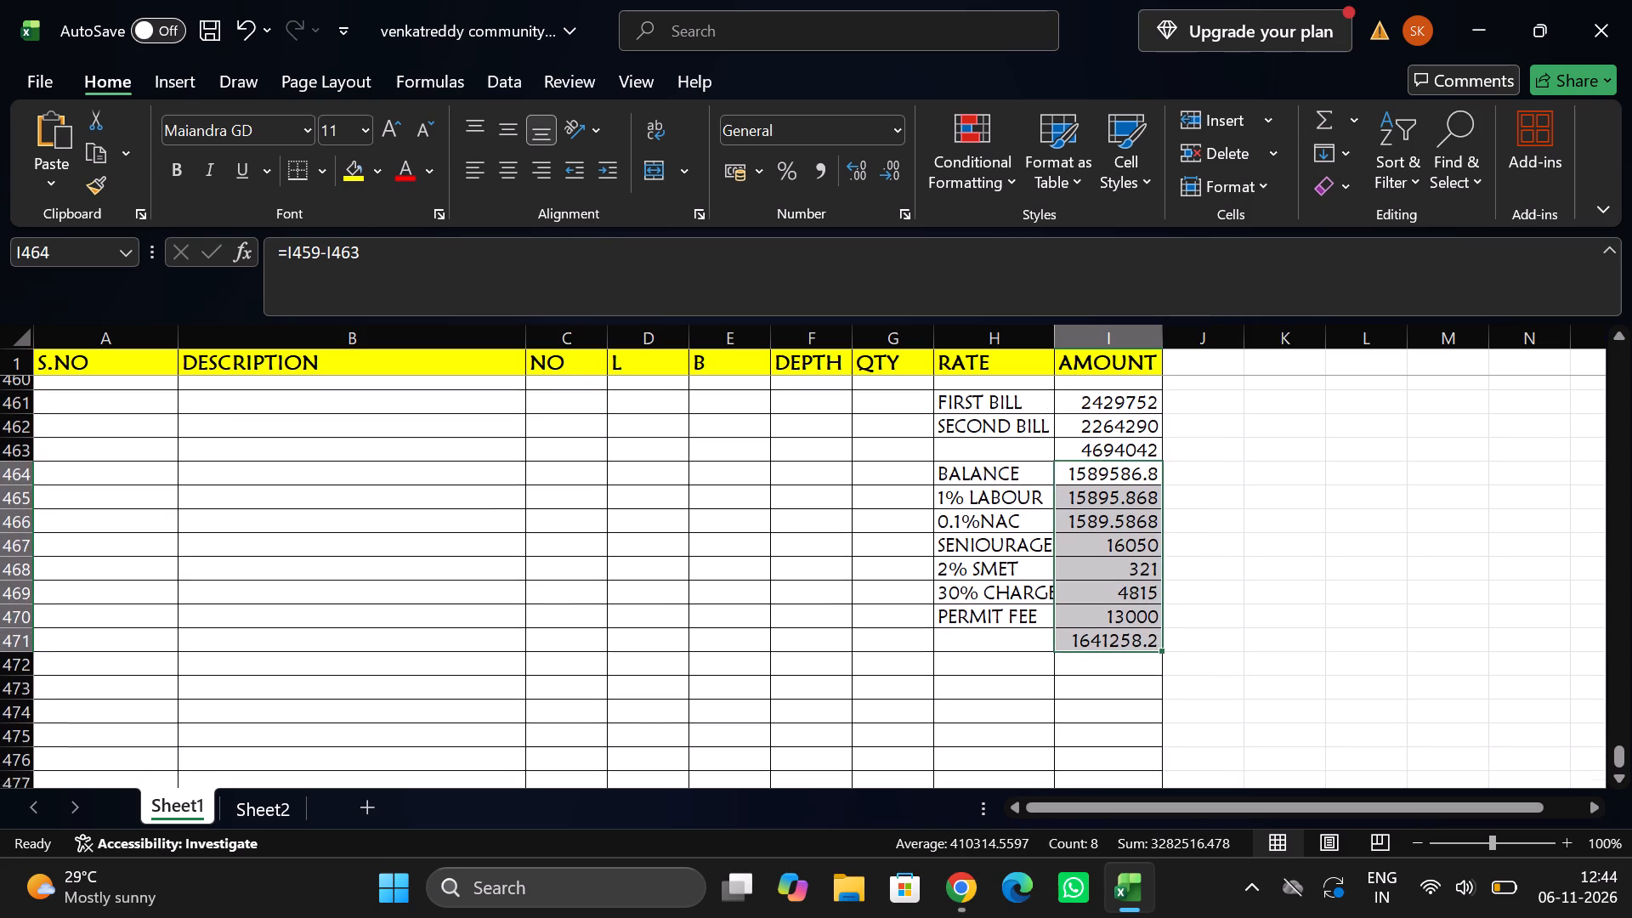
scroll(1143, 513, down, 1)
click(1023, 665)
text(18)
key(shift+ampersand)
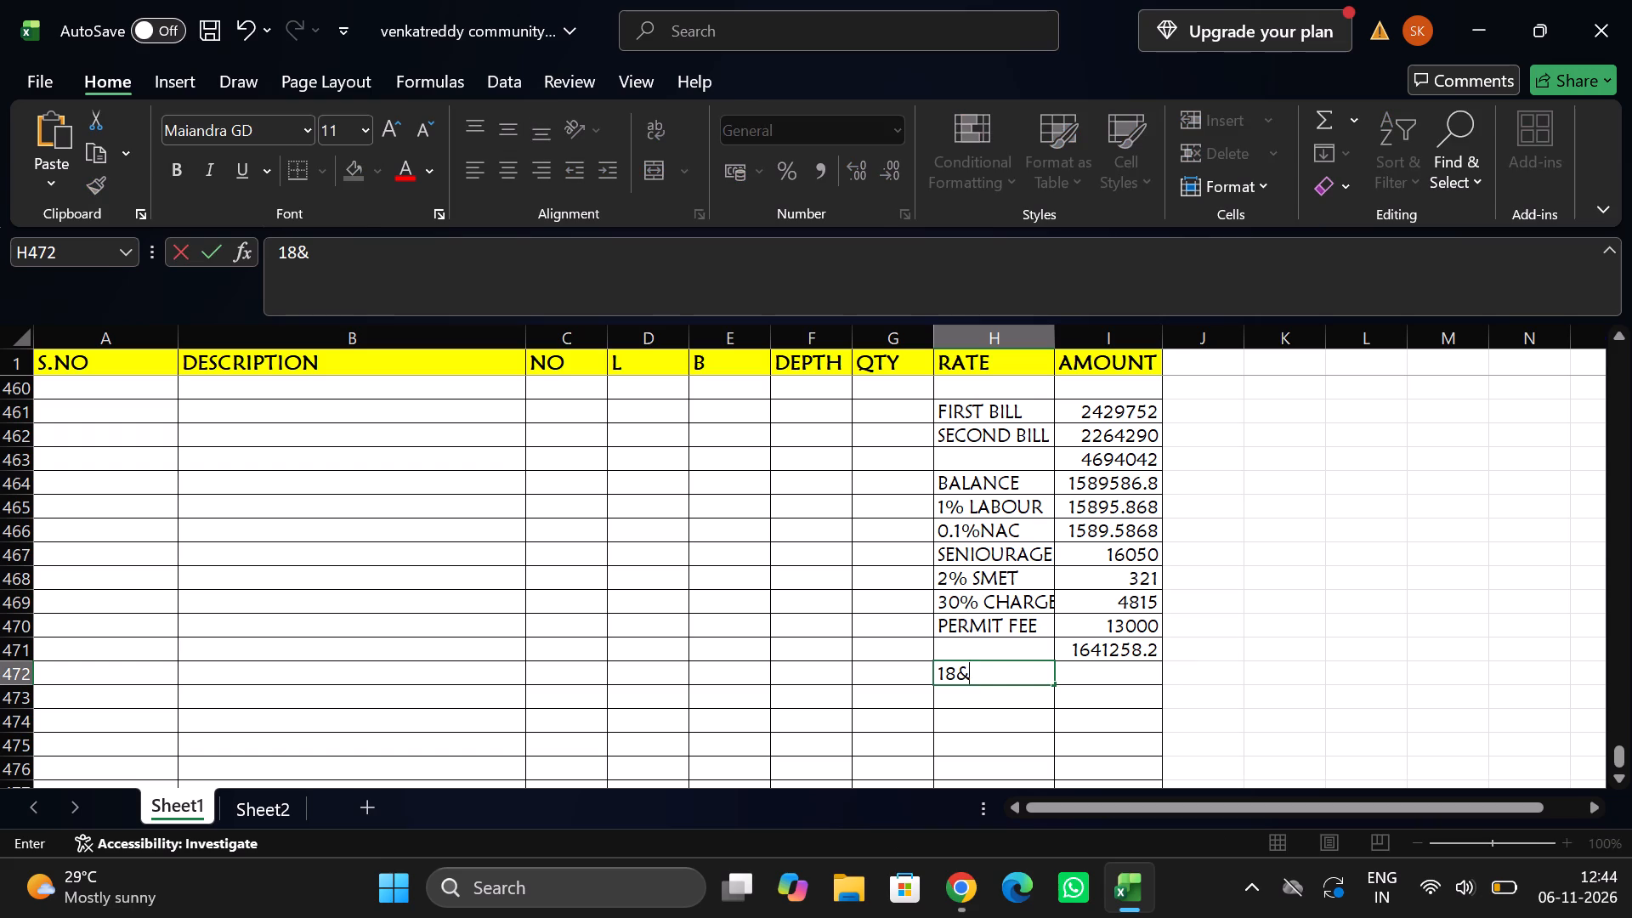
key(BackSpace)
text(% GST)
key(Tab)
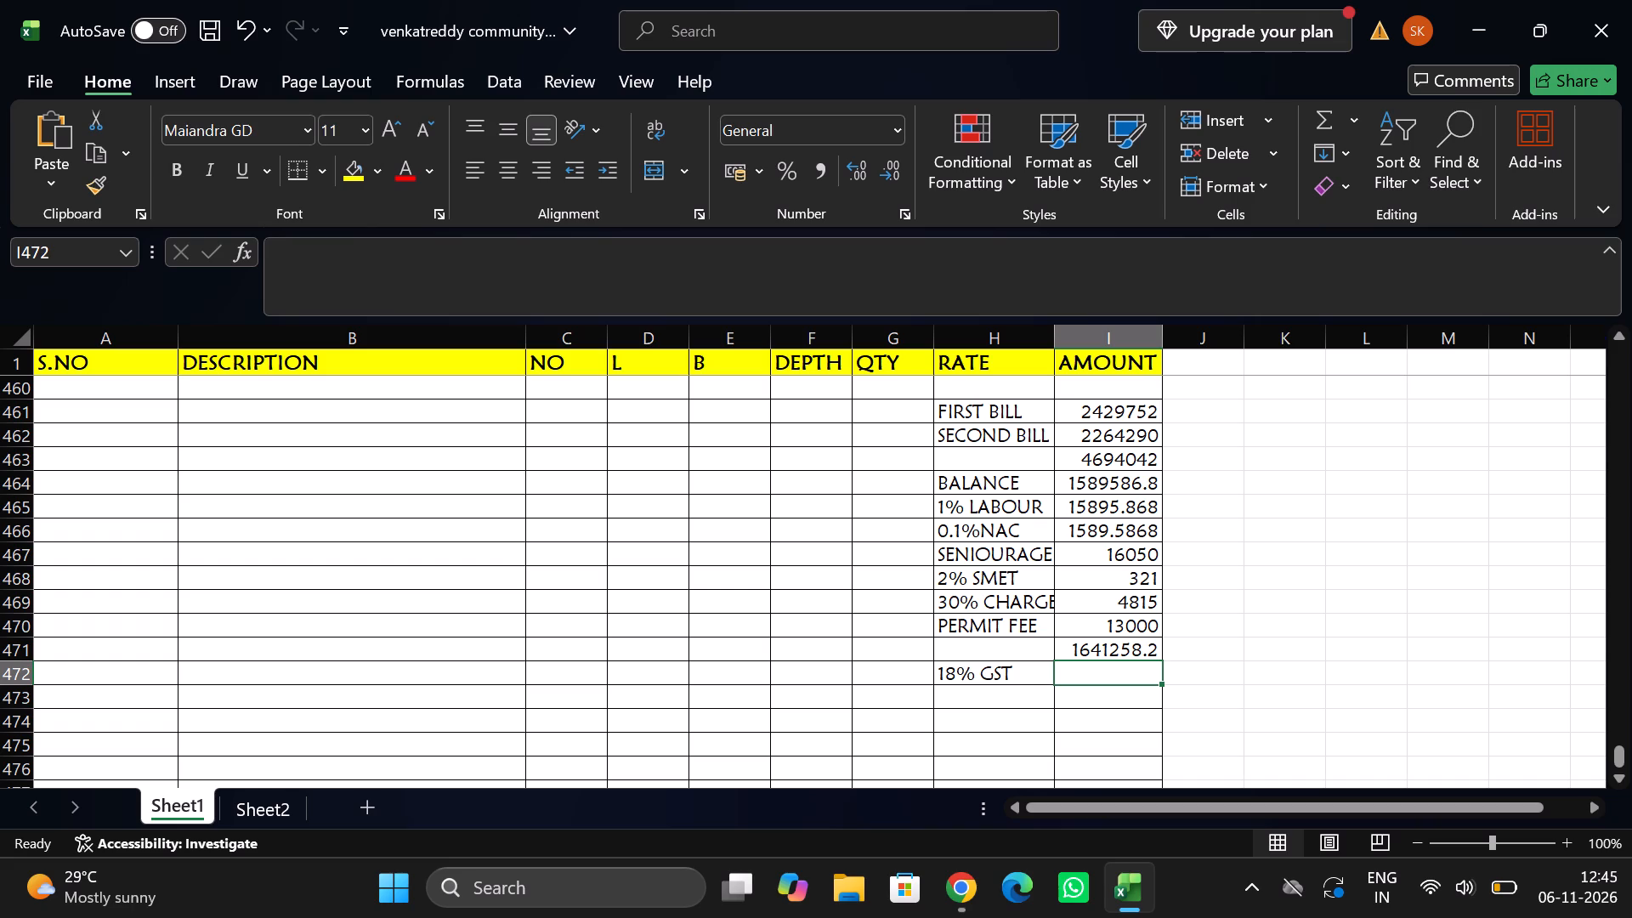
key(Up)
key(Down)
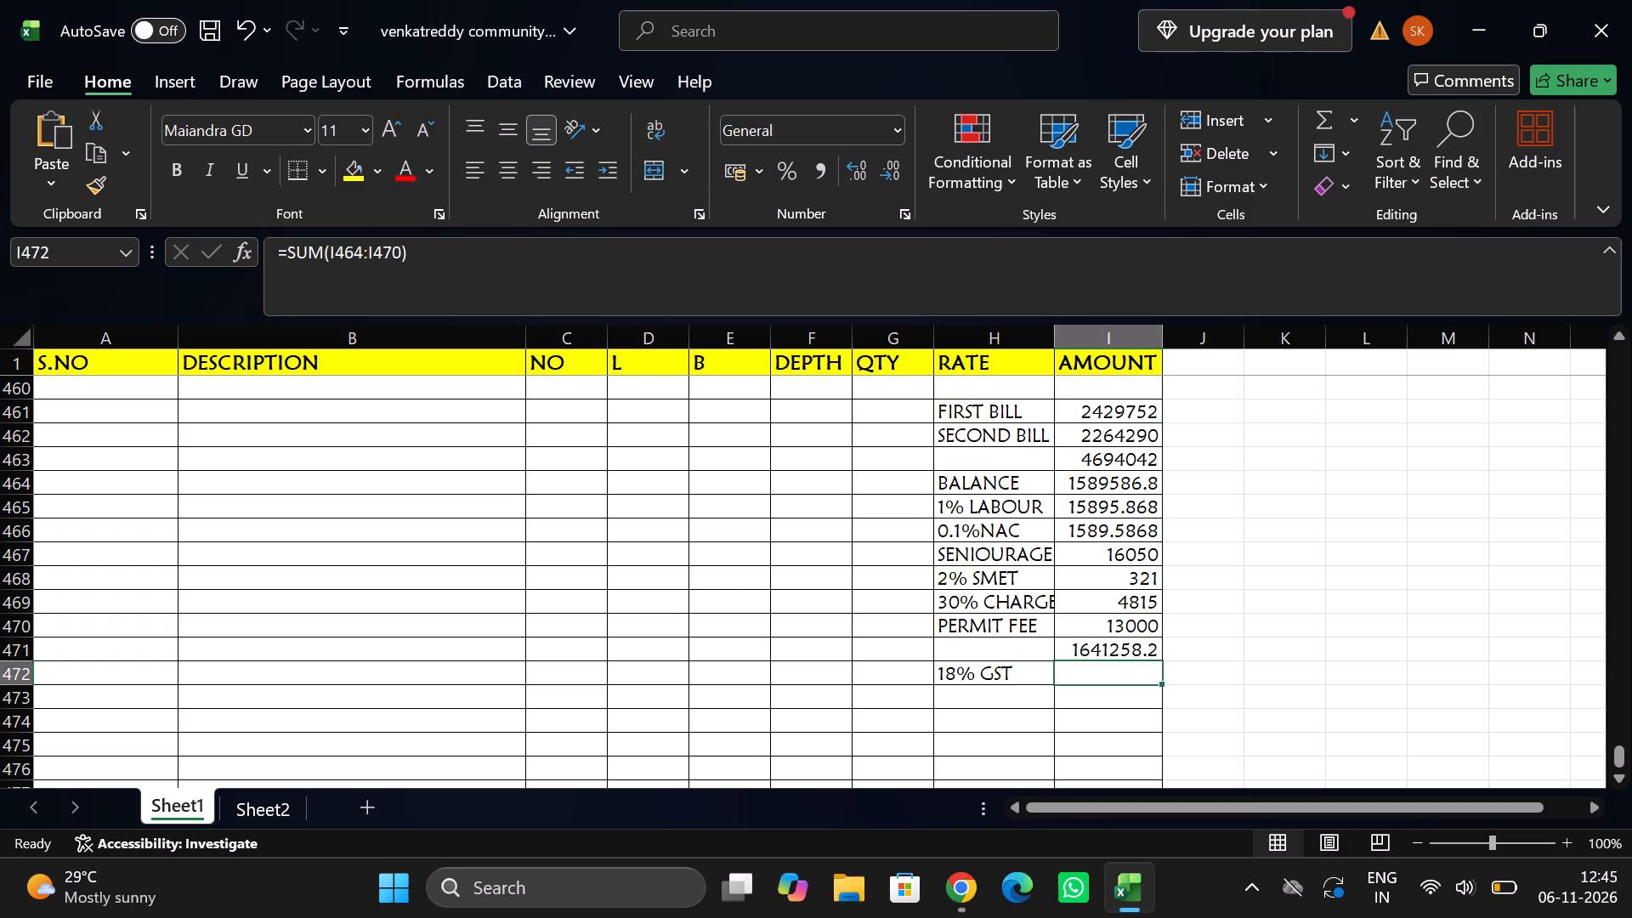
key(equal)
key(Up)
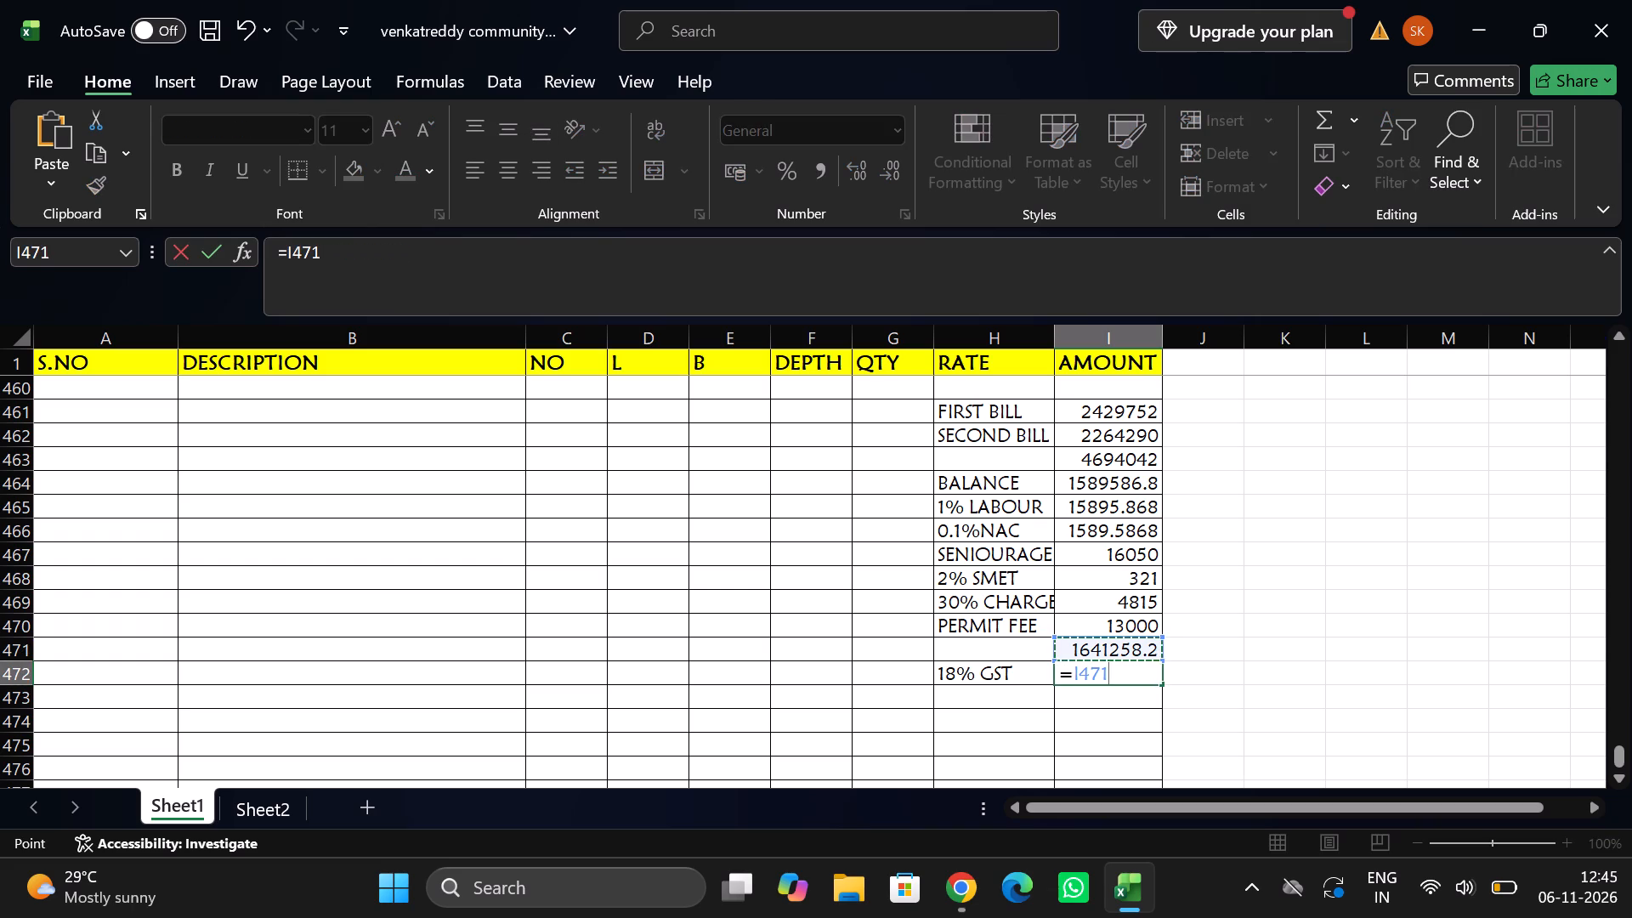
key(shift+asterisk)
text(18)
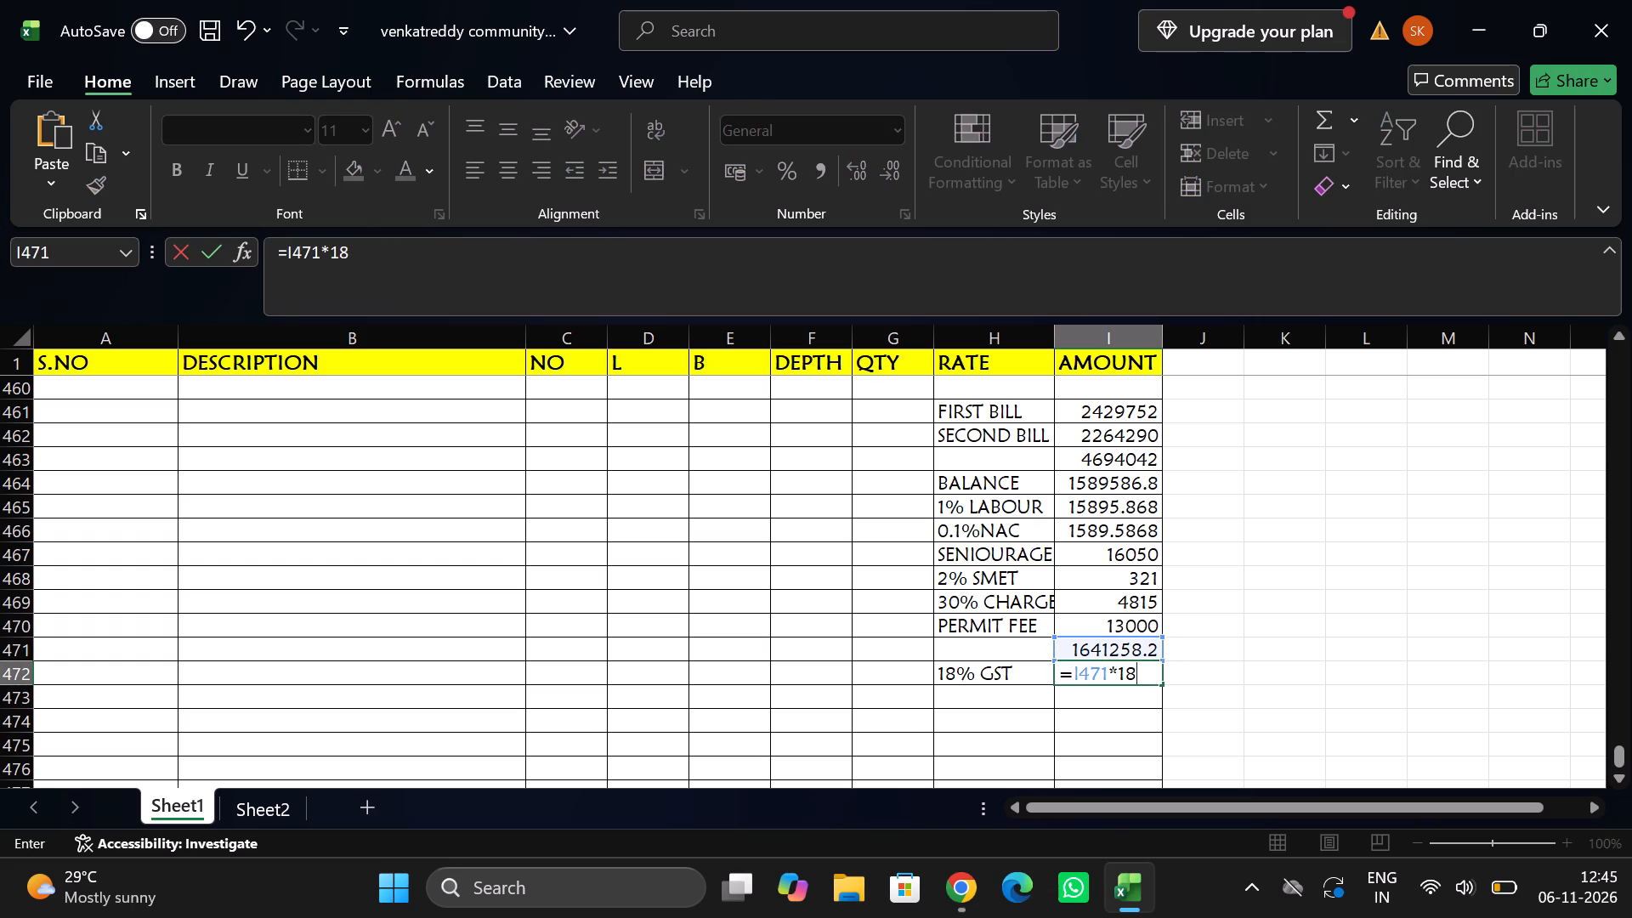
key(shift+percent)
key(Return)
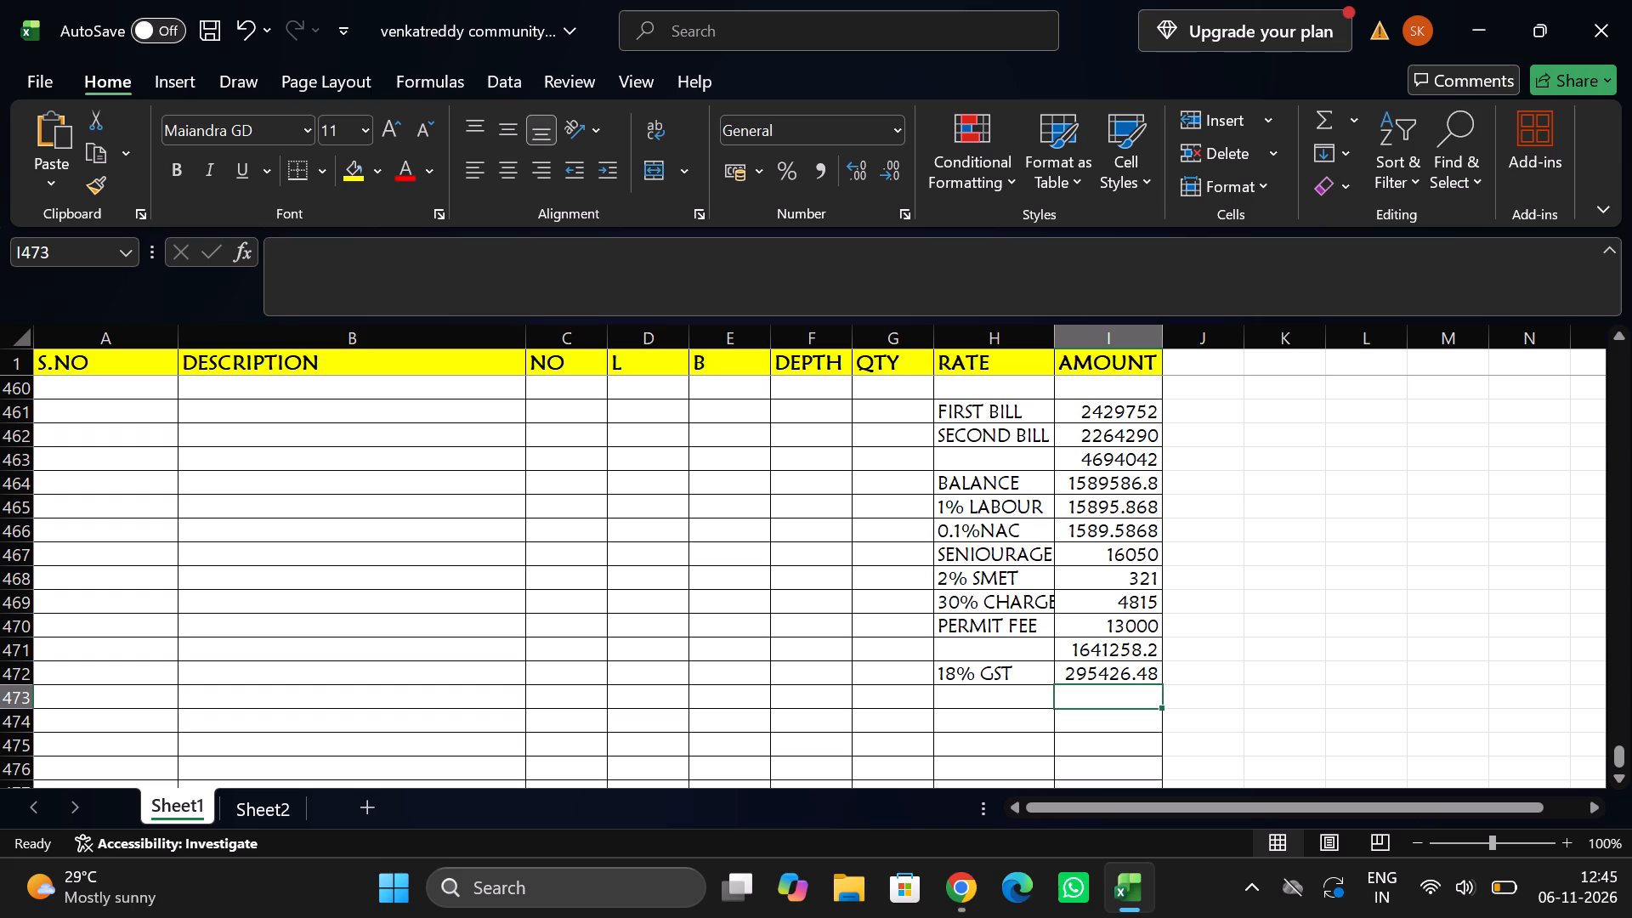
Enter the label ADD 1% QUALITY in H473 and calculate it in I473 with the formula =I471*1%.
click(995, 691)
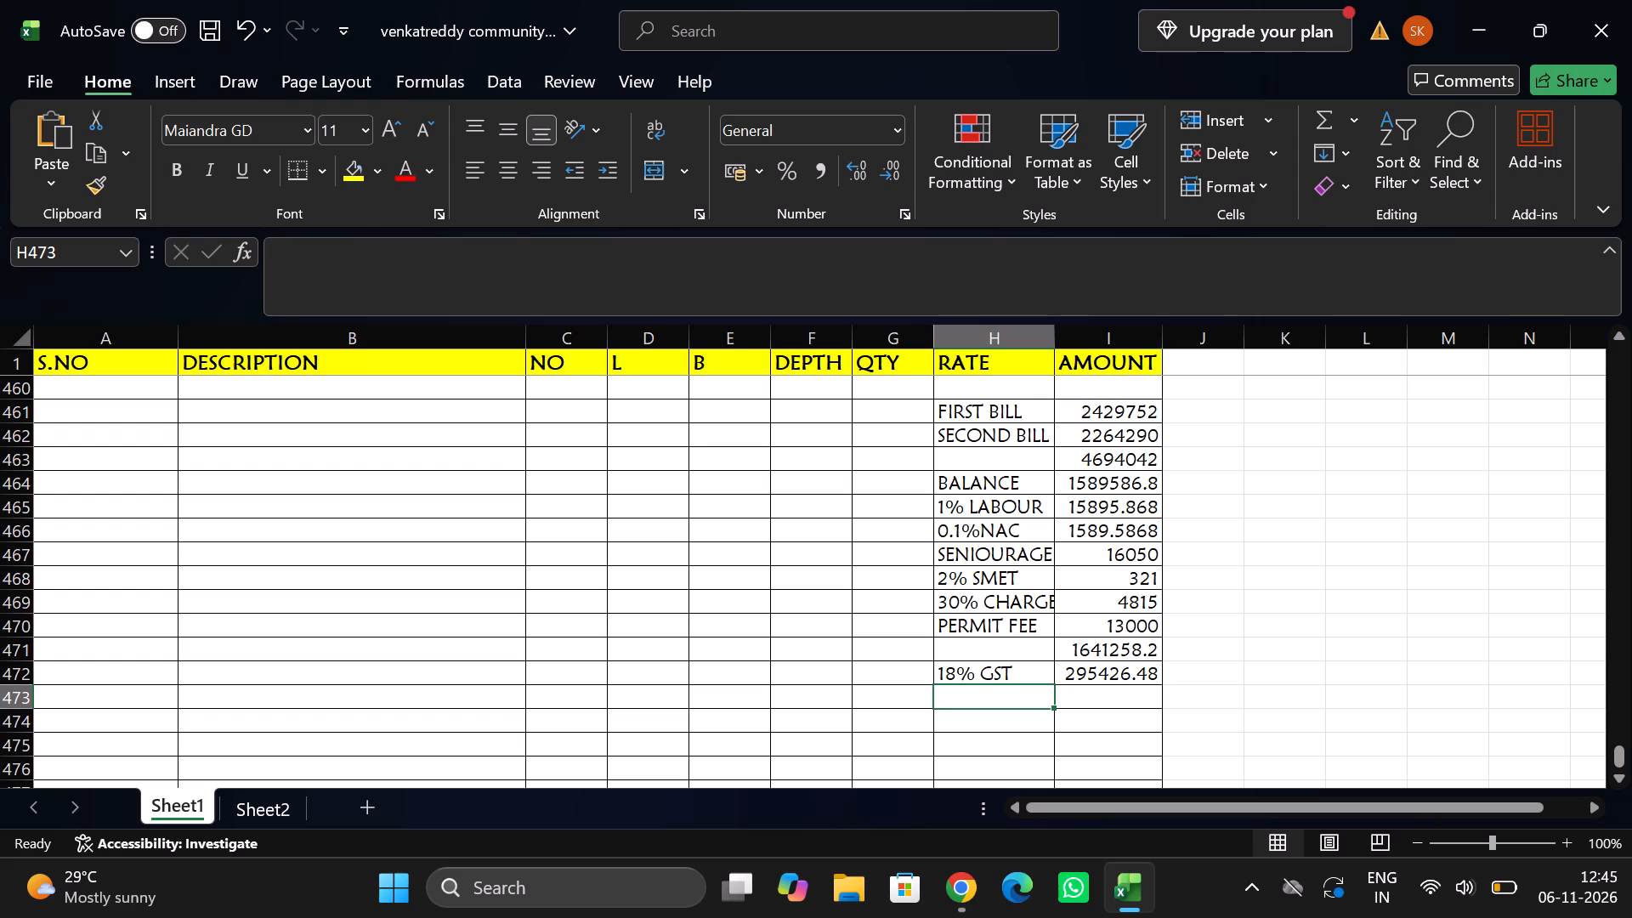
text(ADD 1)
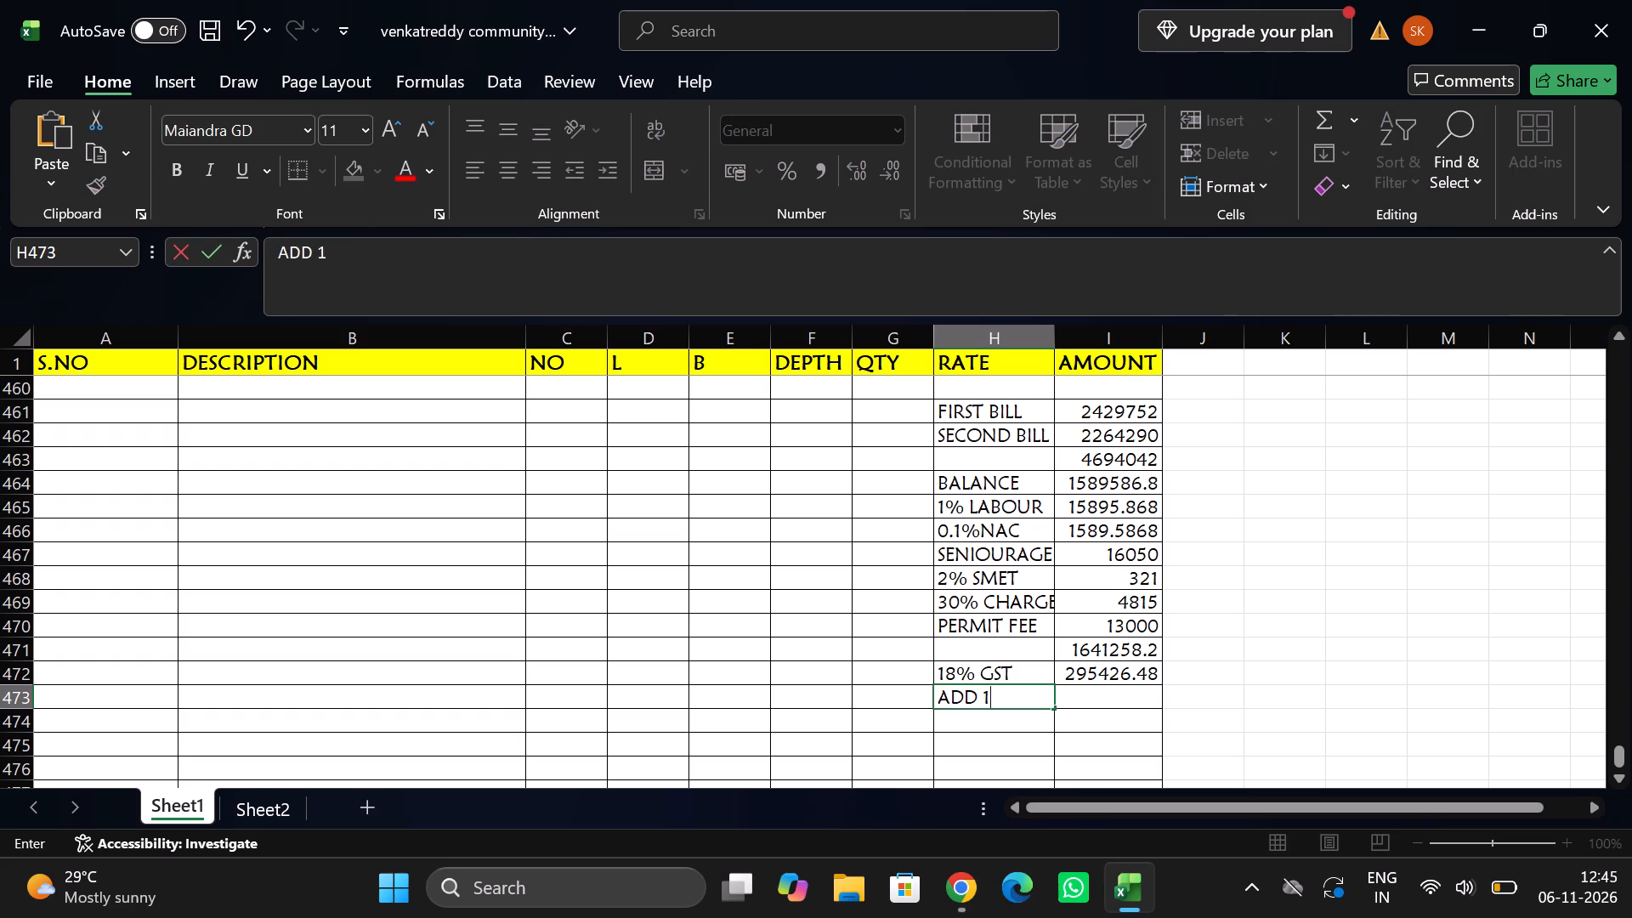
key(shift+percent)
key(space)
text(QUALITY)
key(space)
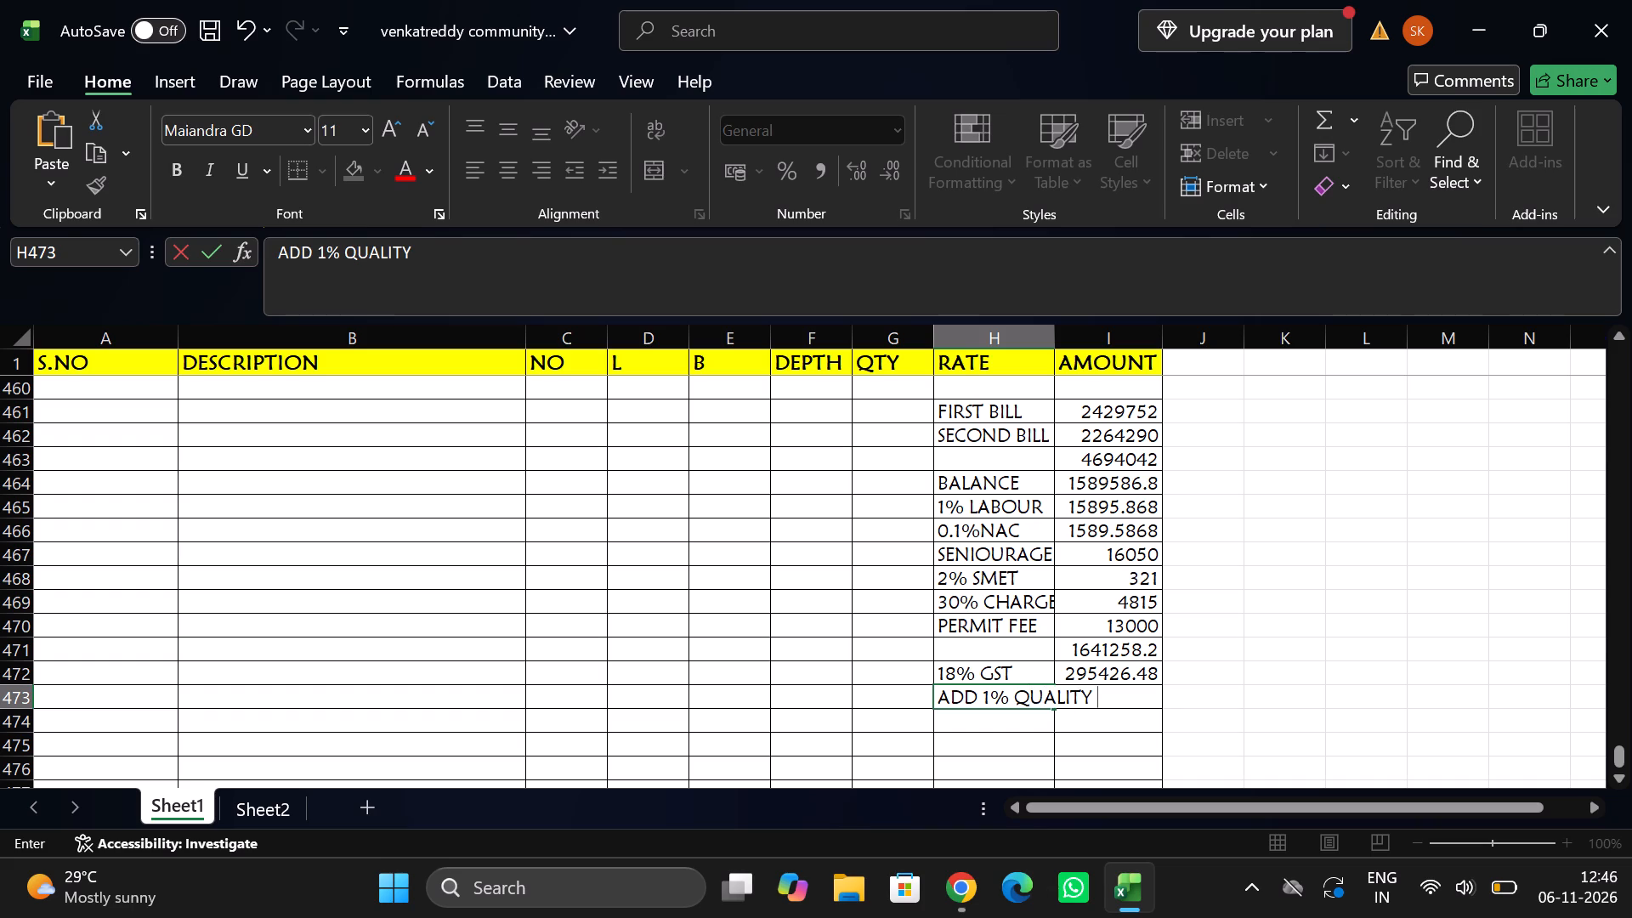
key(Tab)
key(equal)
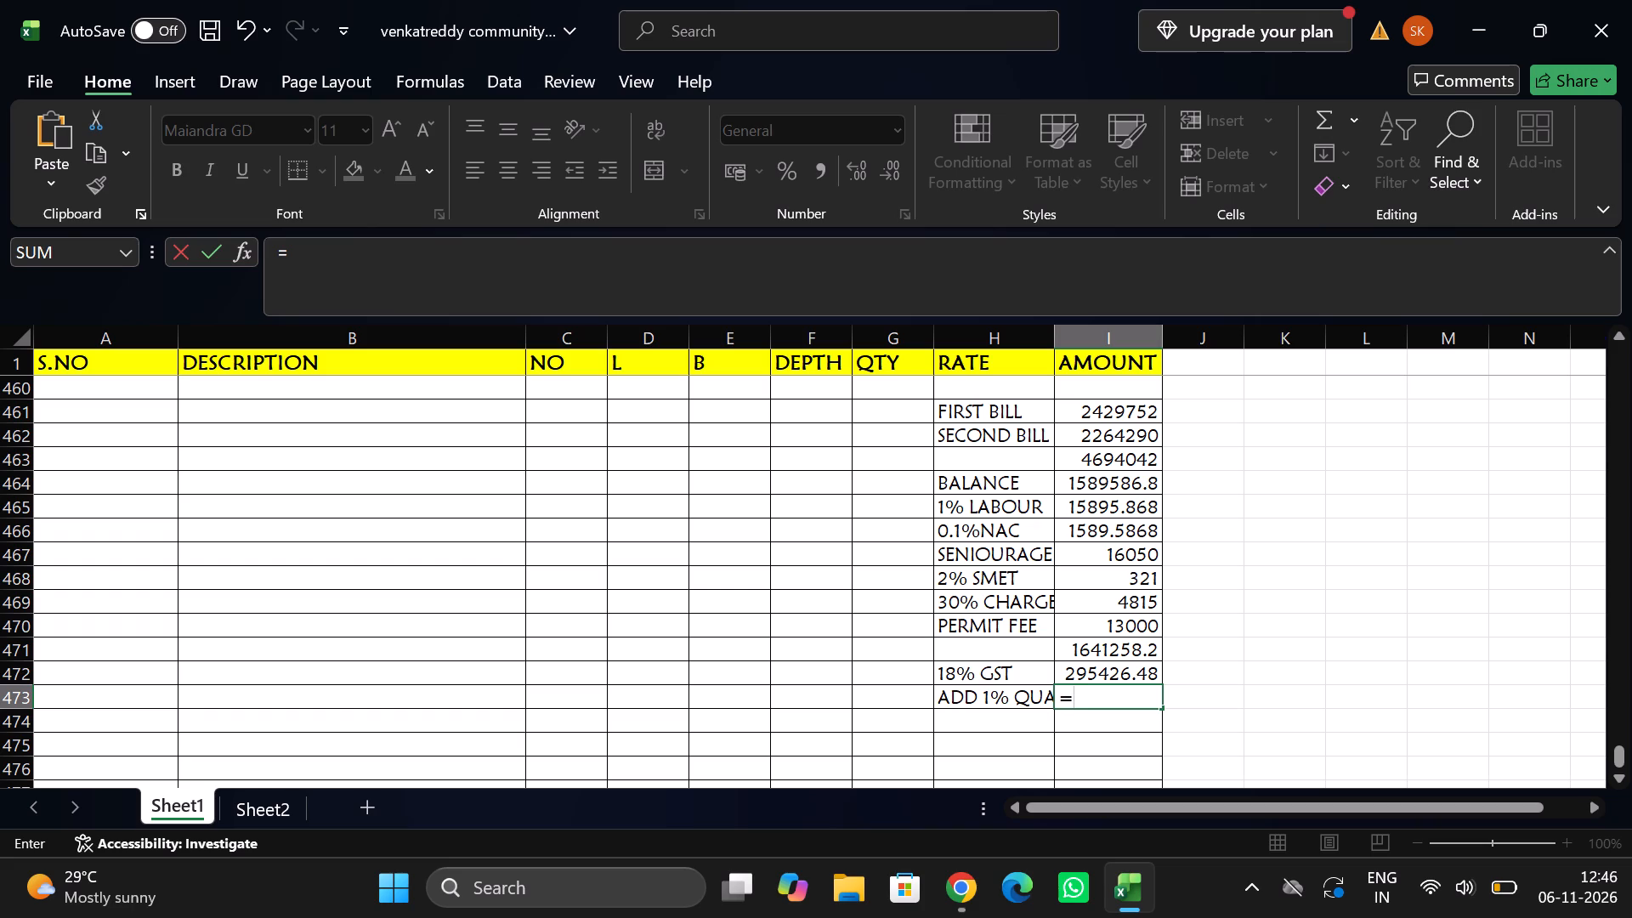
click(1092, 649)
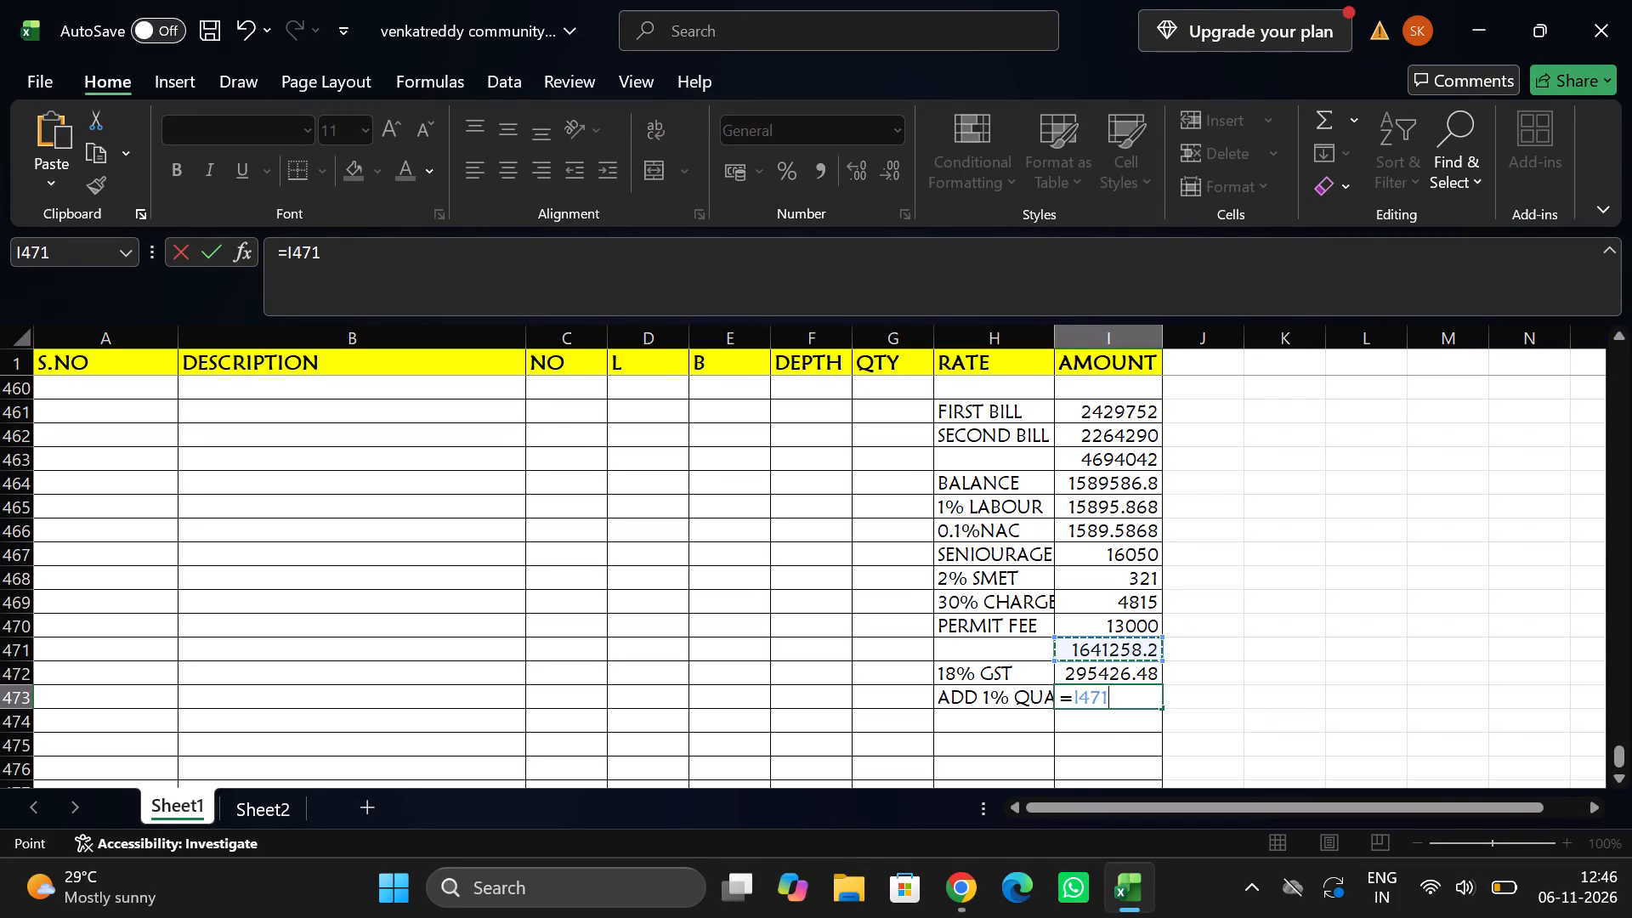
text(*1)
key(shift+percent)
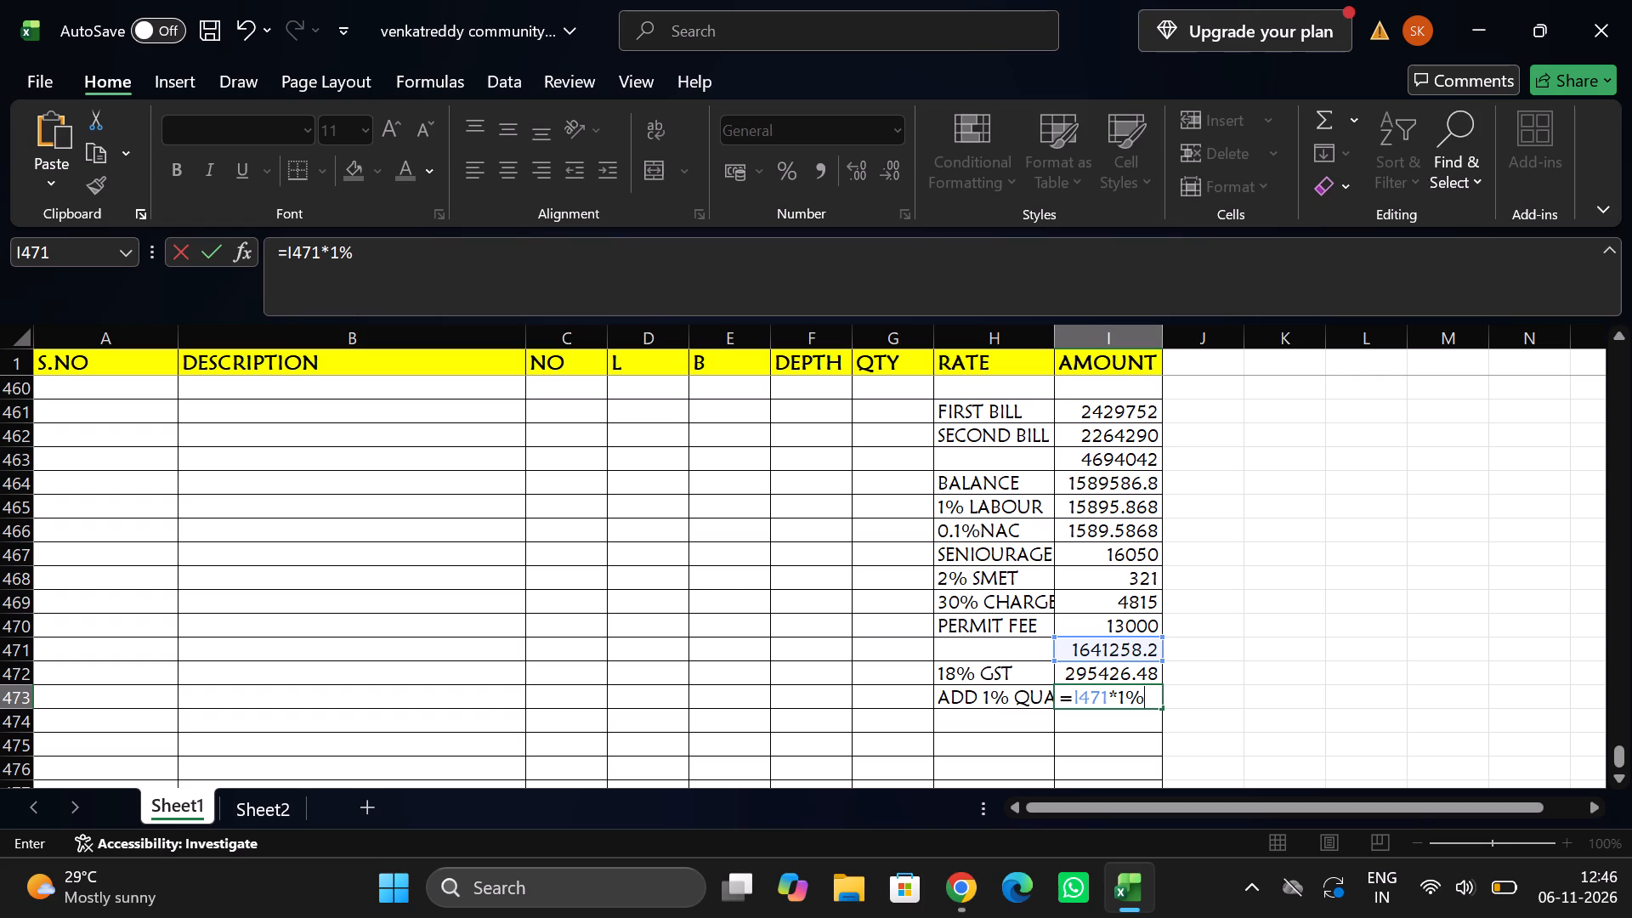
key(Return)
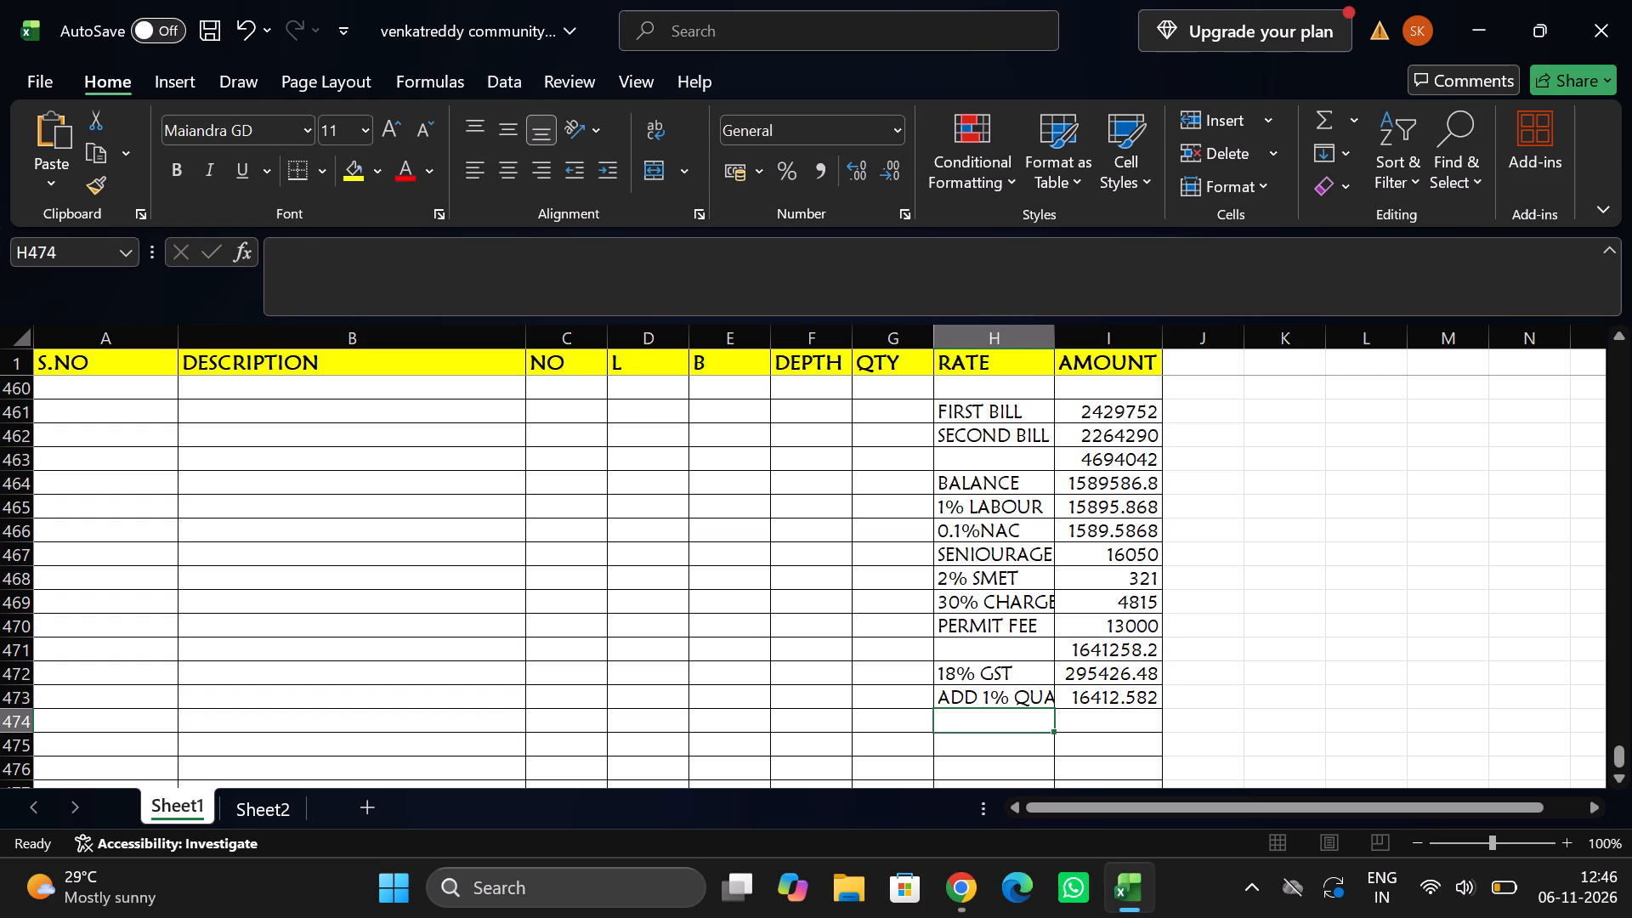
Total the subtotal, GST and quality amounts from I471 to I473 in I474 with AutoSum.
drag(1092, 649, 1100, 711)
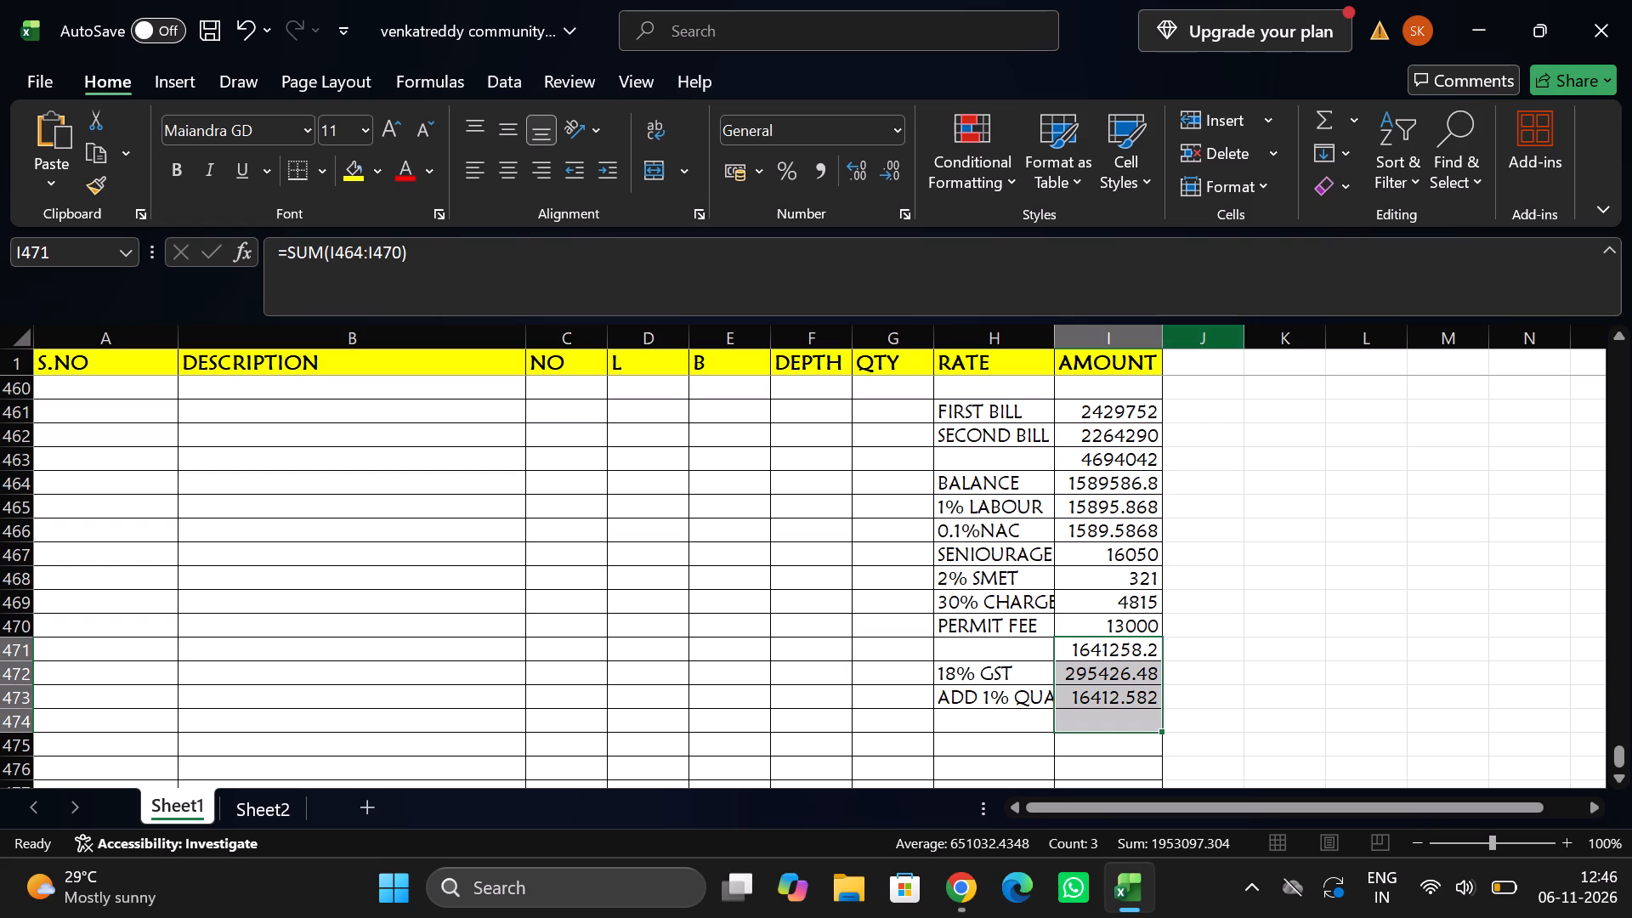
click(1316, 116)
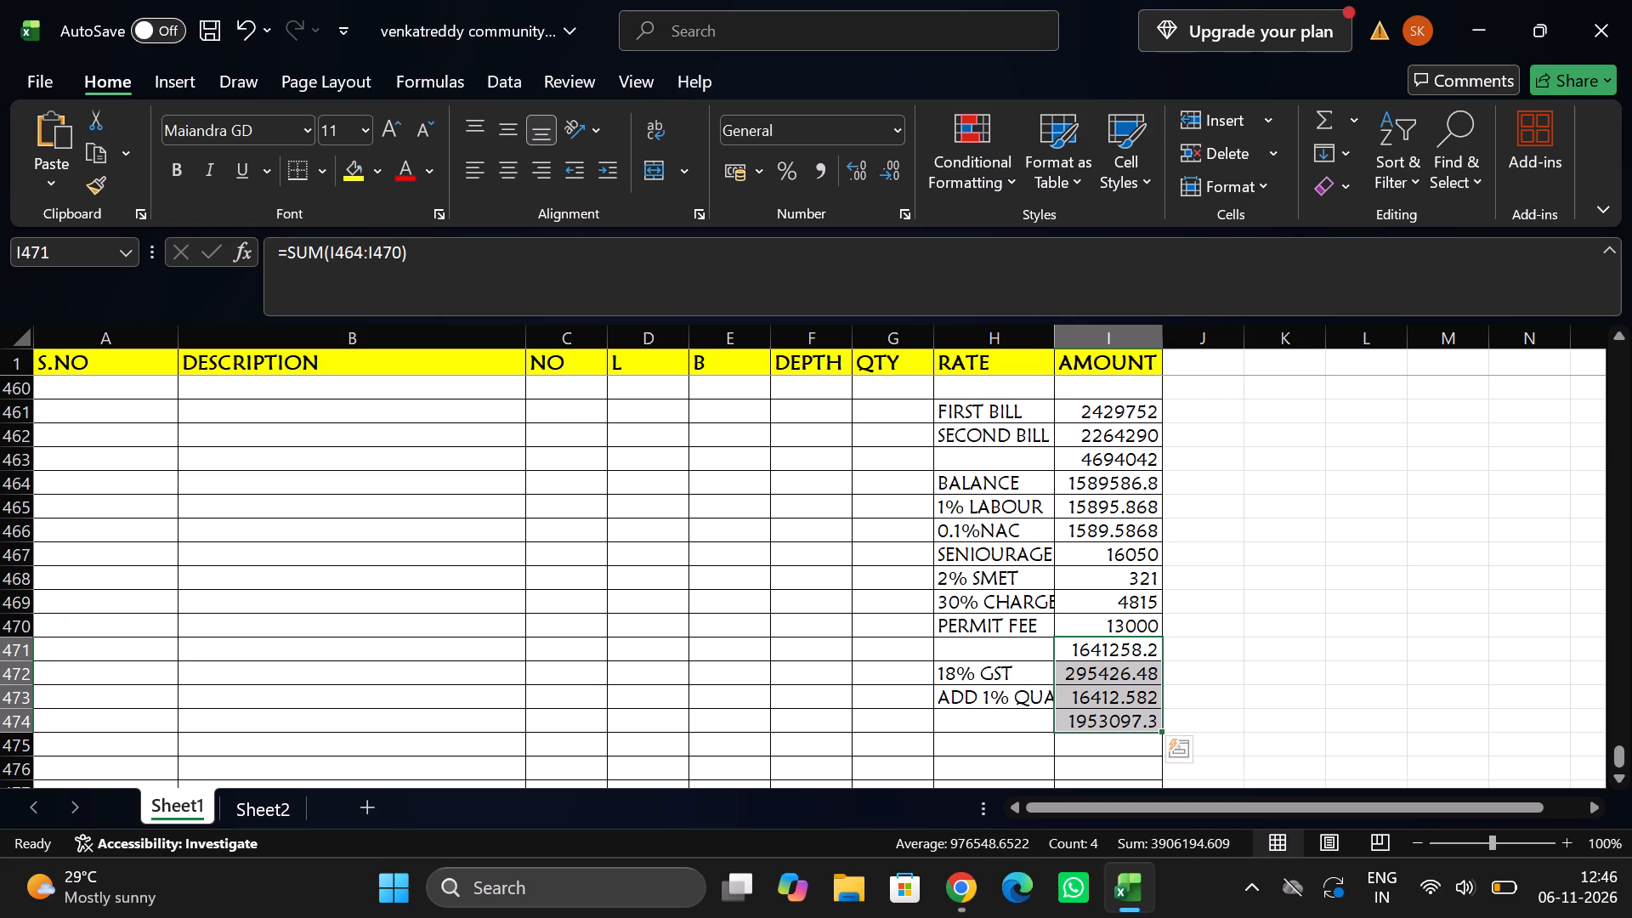
Enter the label UMPSUMP in H475, below the new total.
click(1017, 748)
click(1017, 748)
key(l)
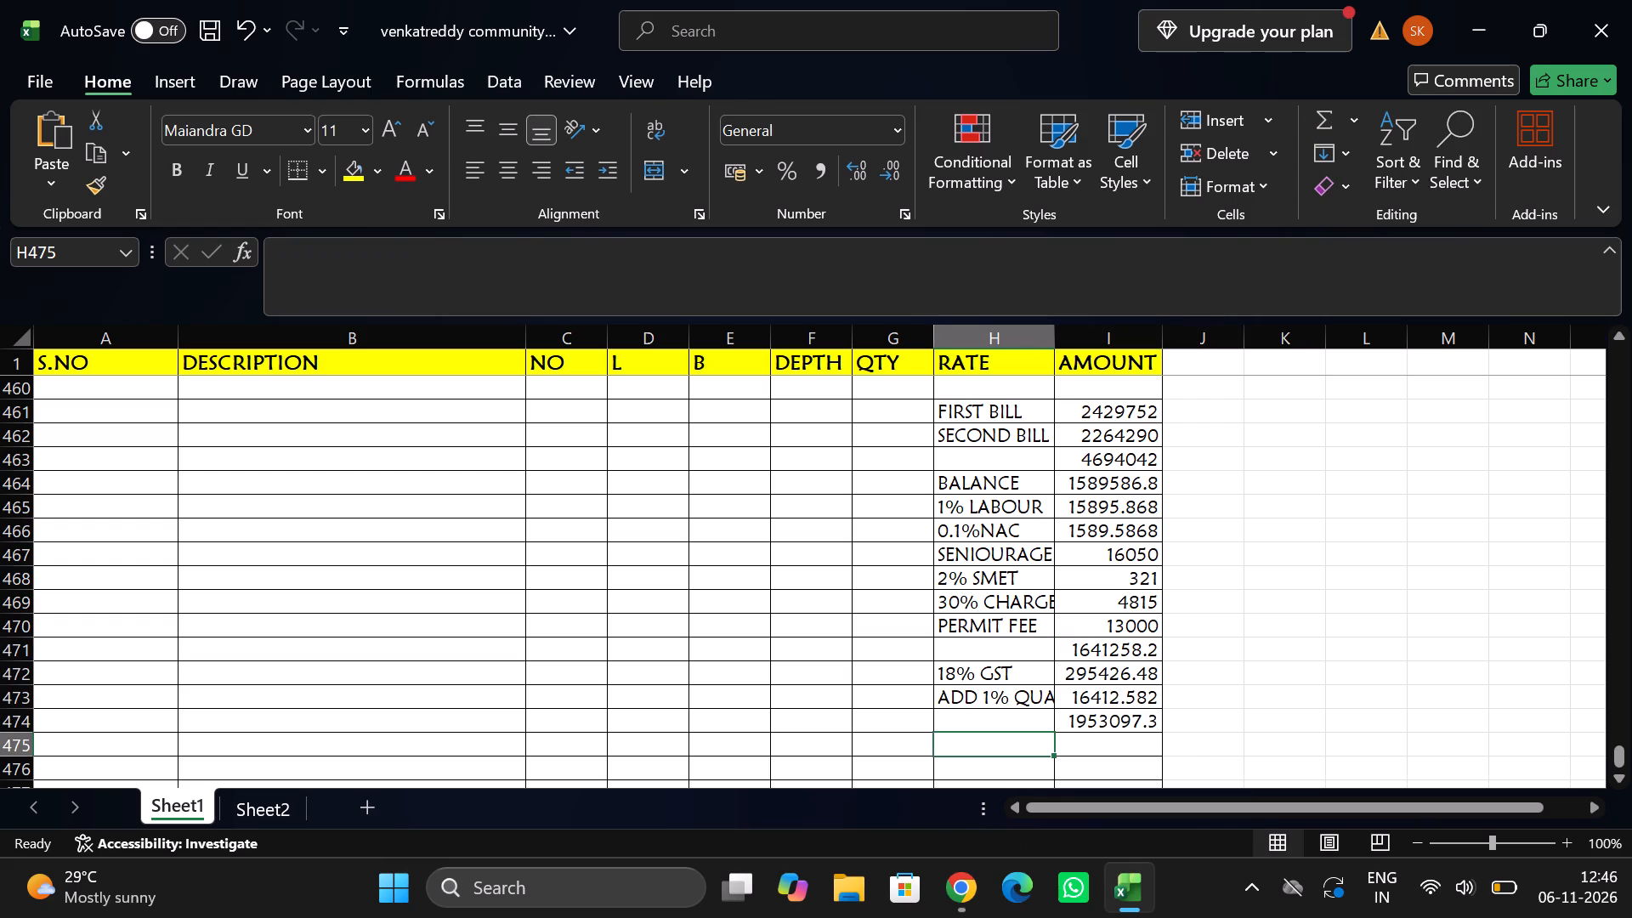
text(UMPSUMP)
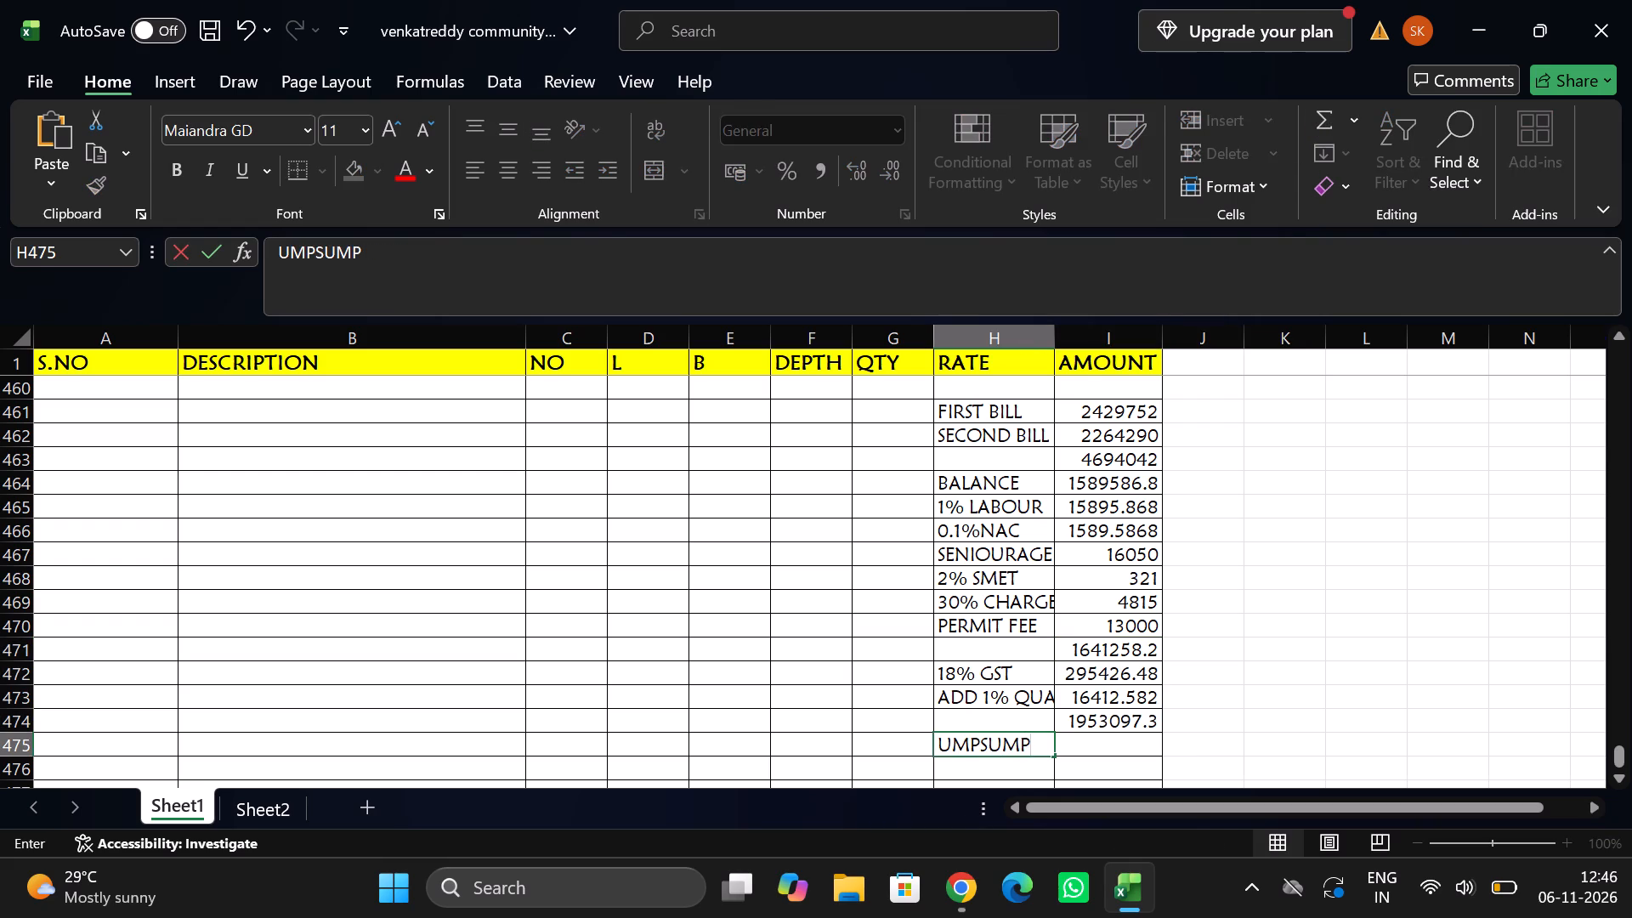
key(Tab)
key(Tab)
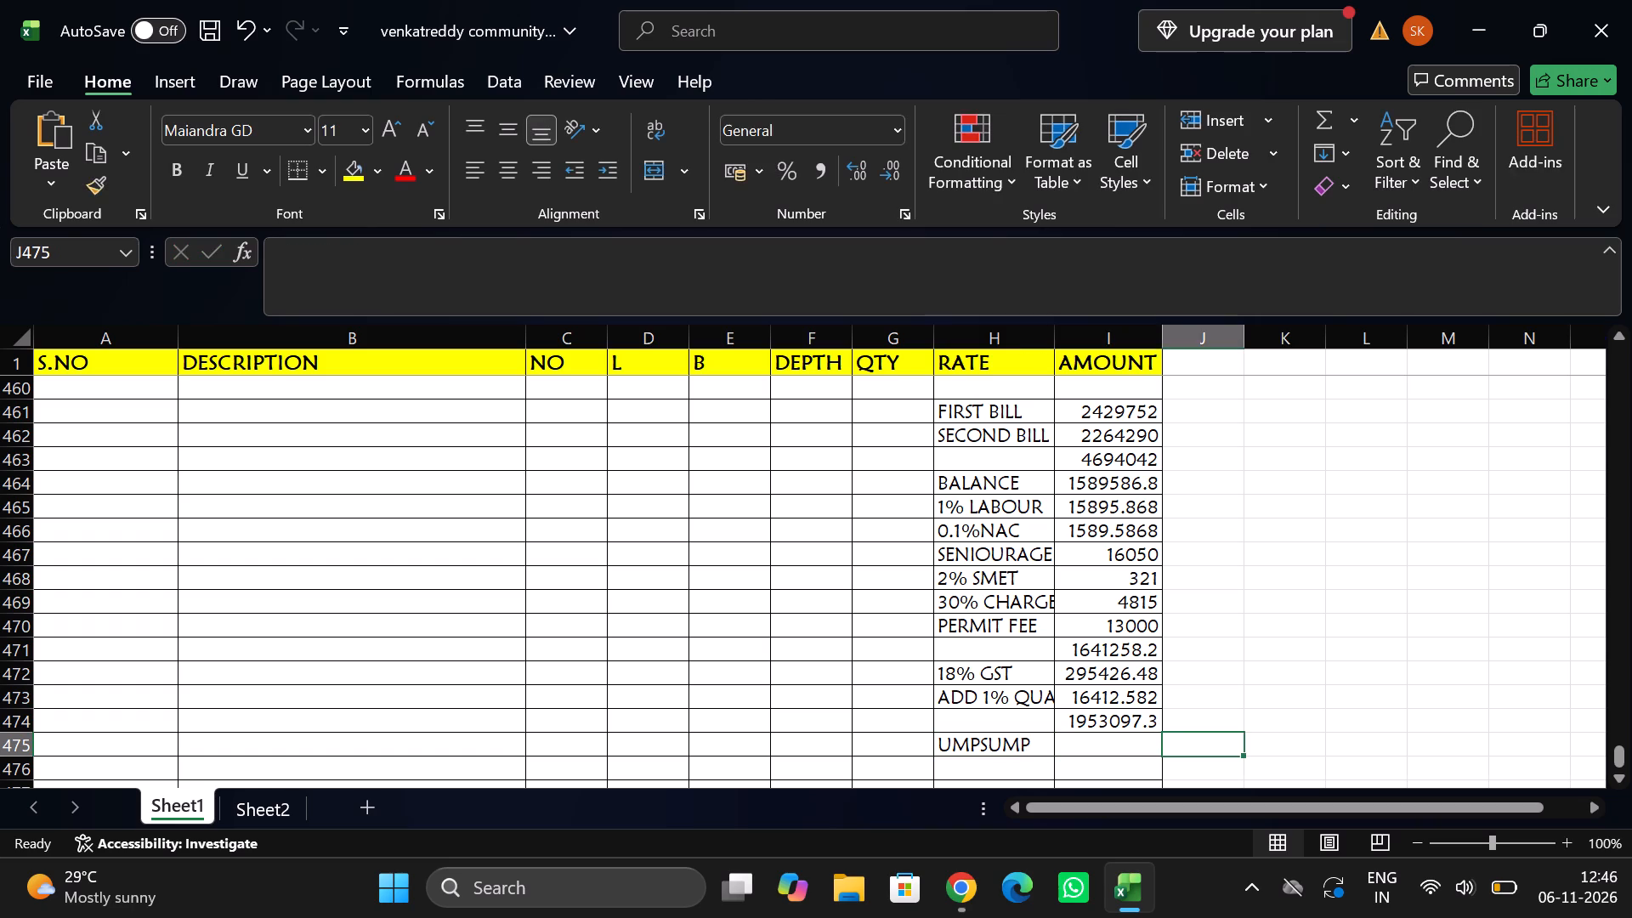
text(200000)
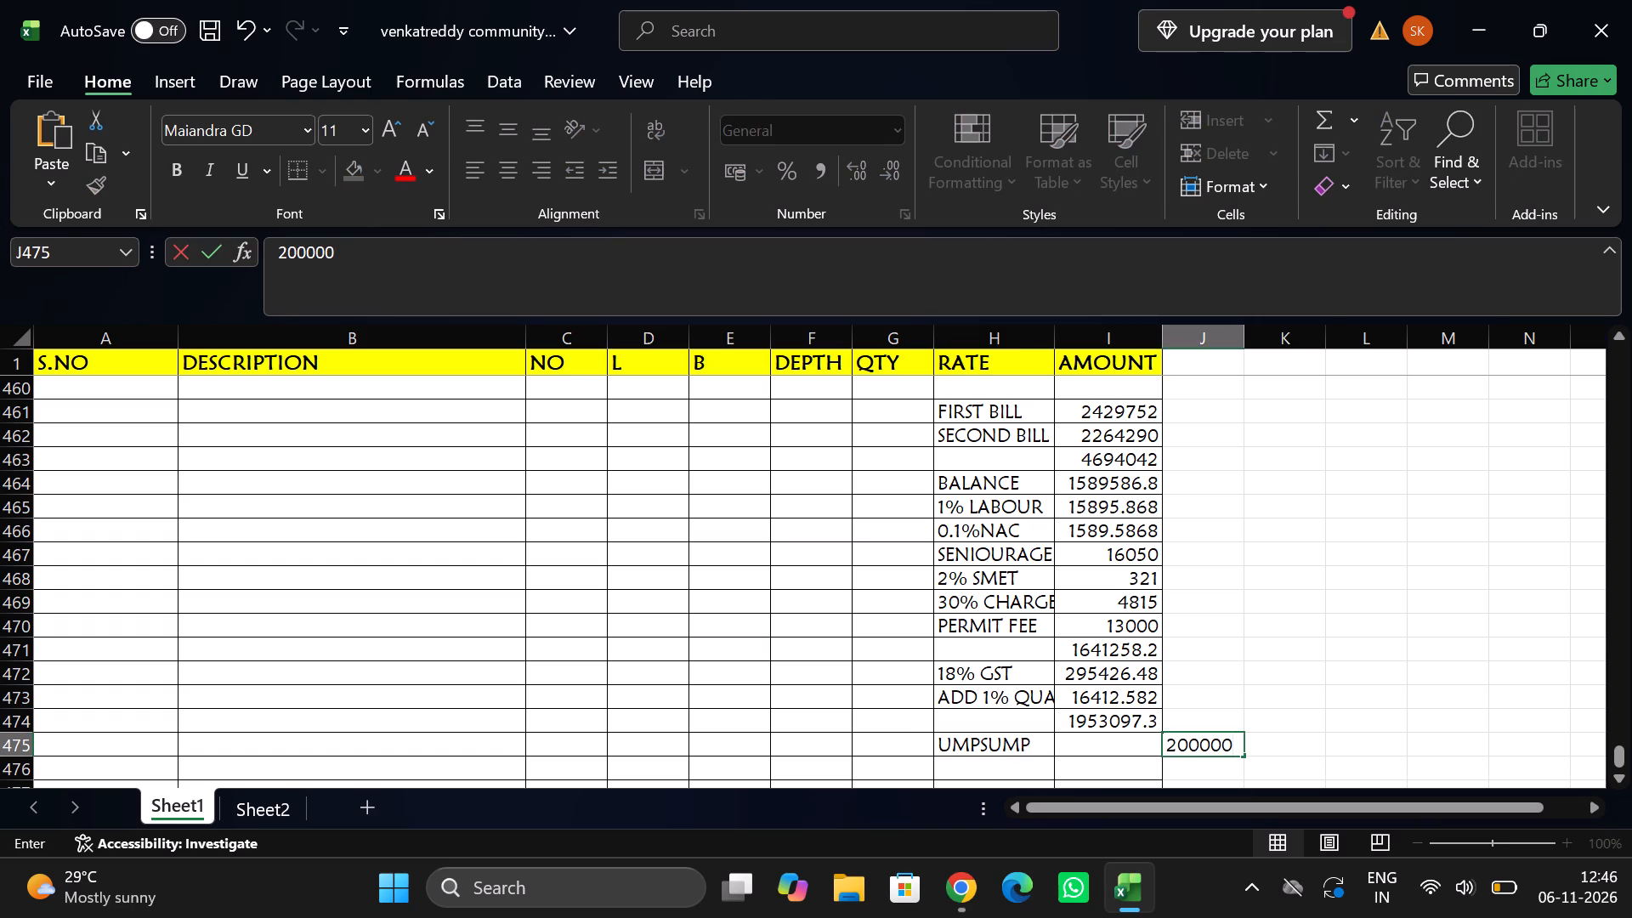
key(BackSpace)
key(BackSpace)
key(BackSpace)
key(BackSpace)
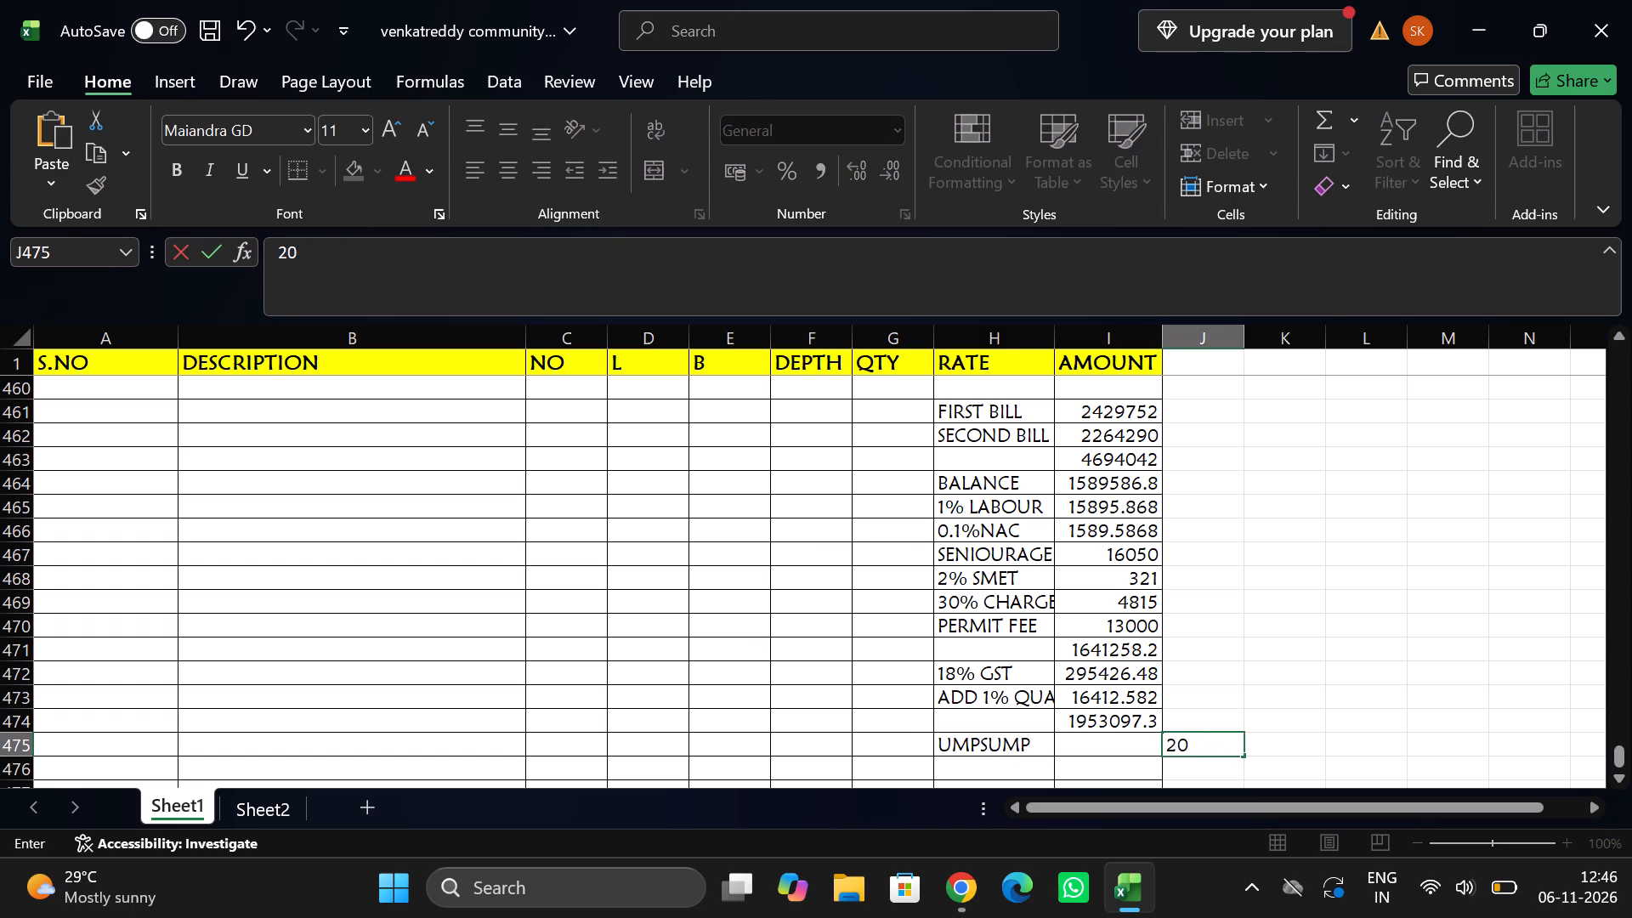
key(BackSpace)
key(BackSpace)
Calculate the difference between 1960000 and the total in J475 with the formula =1960000-I474.
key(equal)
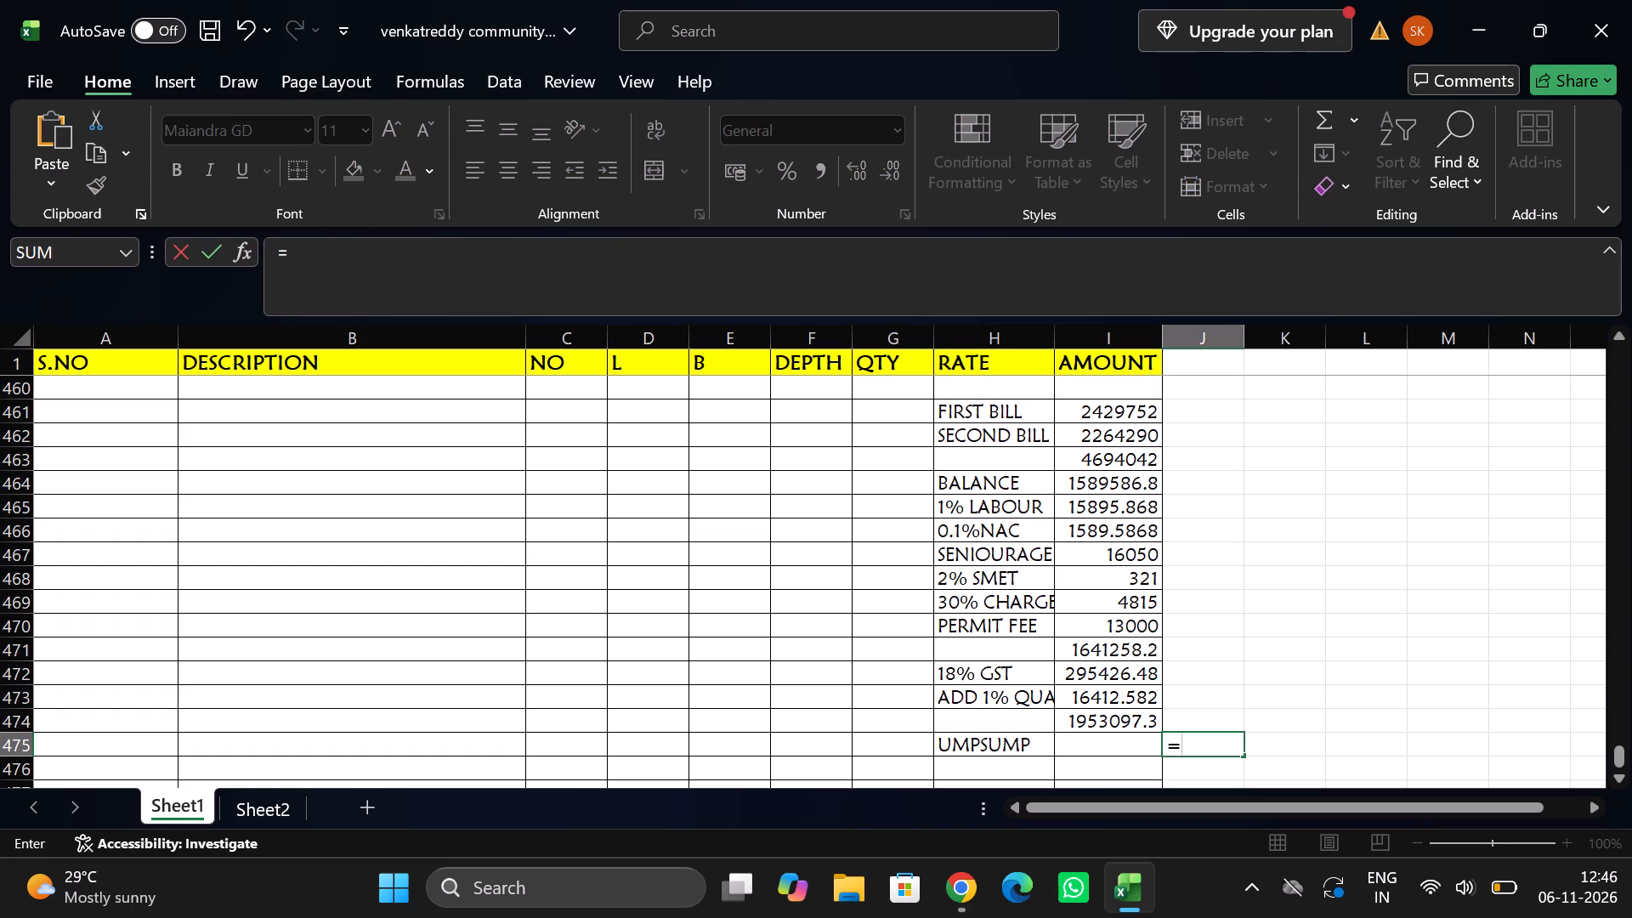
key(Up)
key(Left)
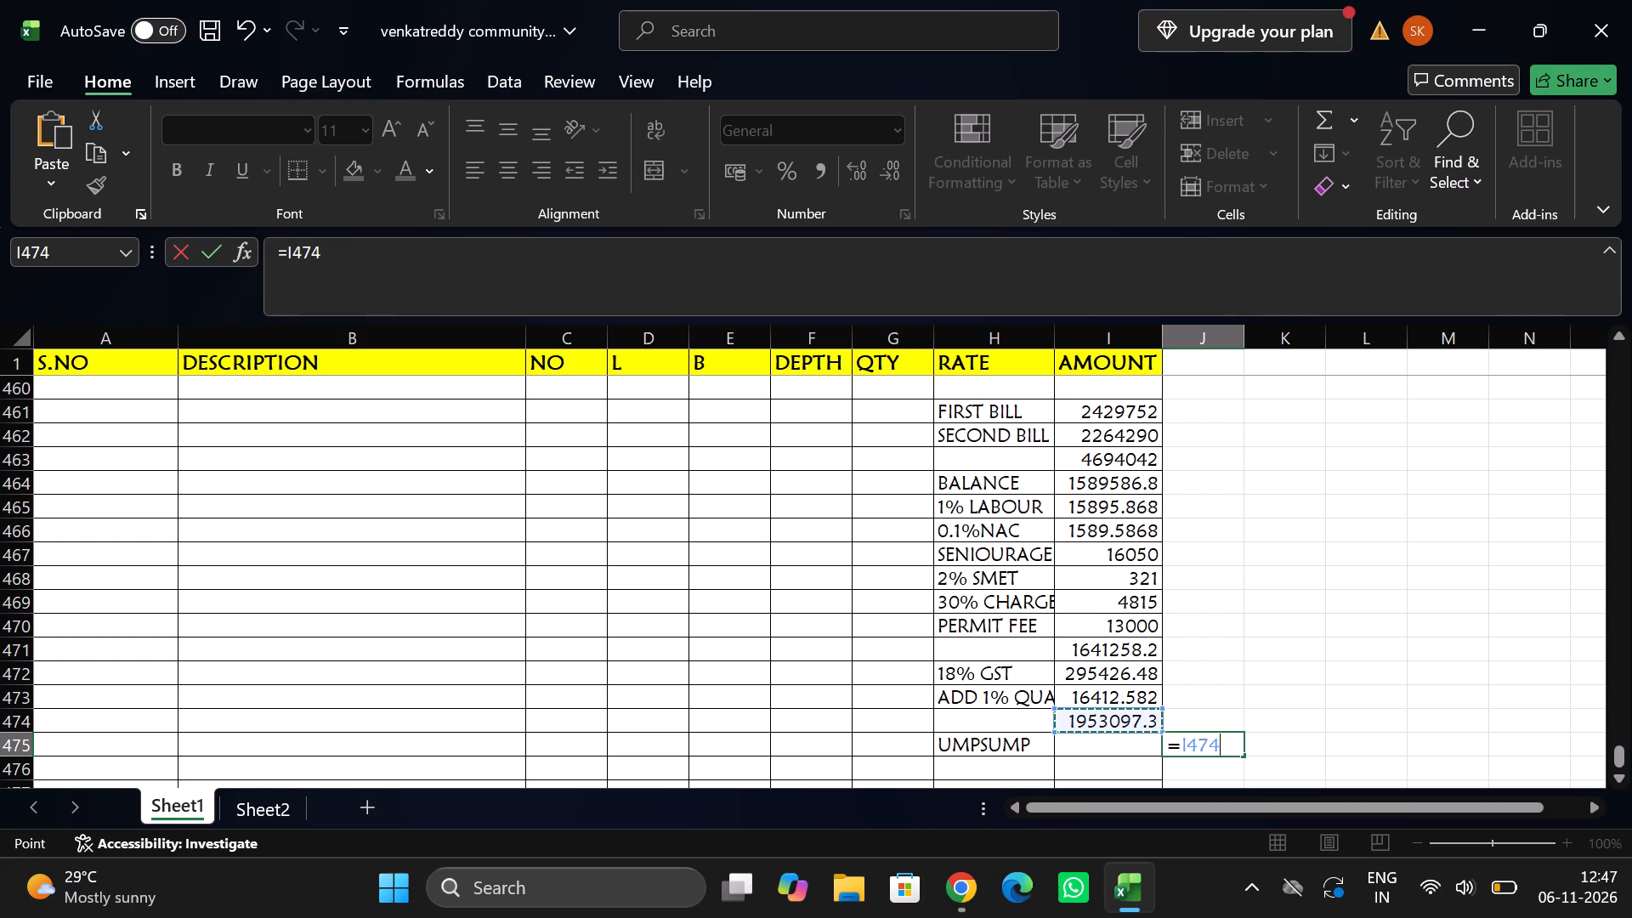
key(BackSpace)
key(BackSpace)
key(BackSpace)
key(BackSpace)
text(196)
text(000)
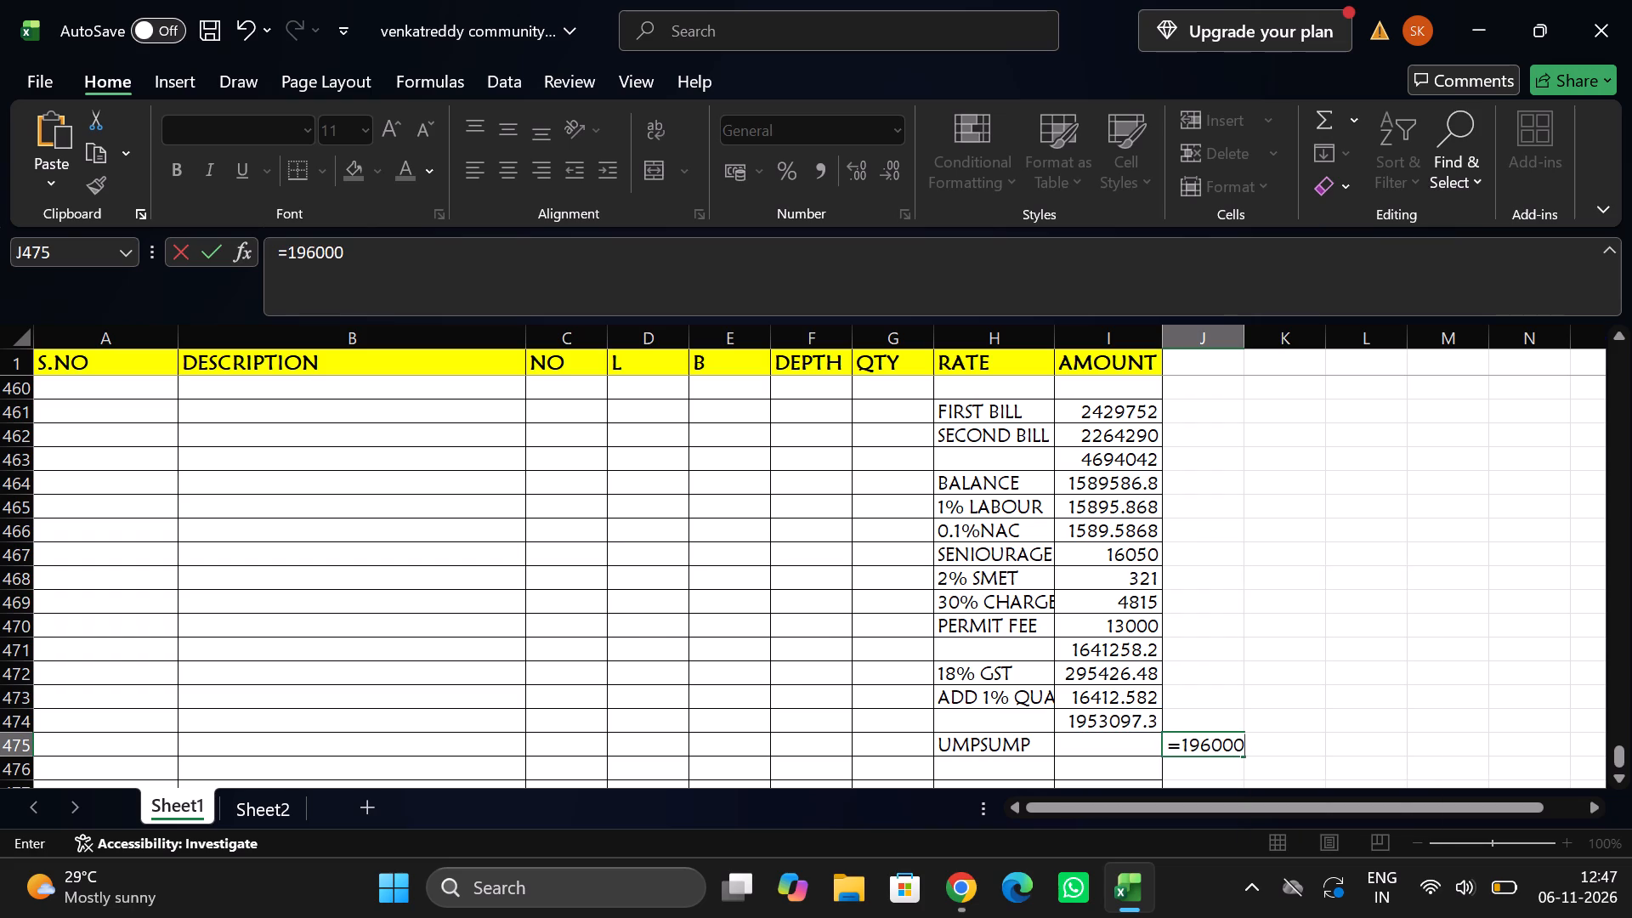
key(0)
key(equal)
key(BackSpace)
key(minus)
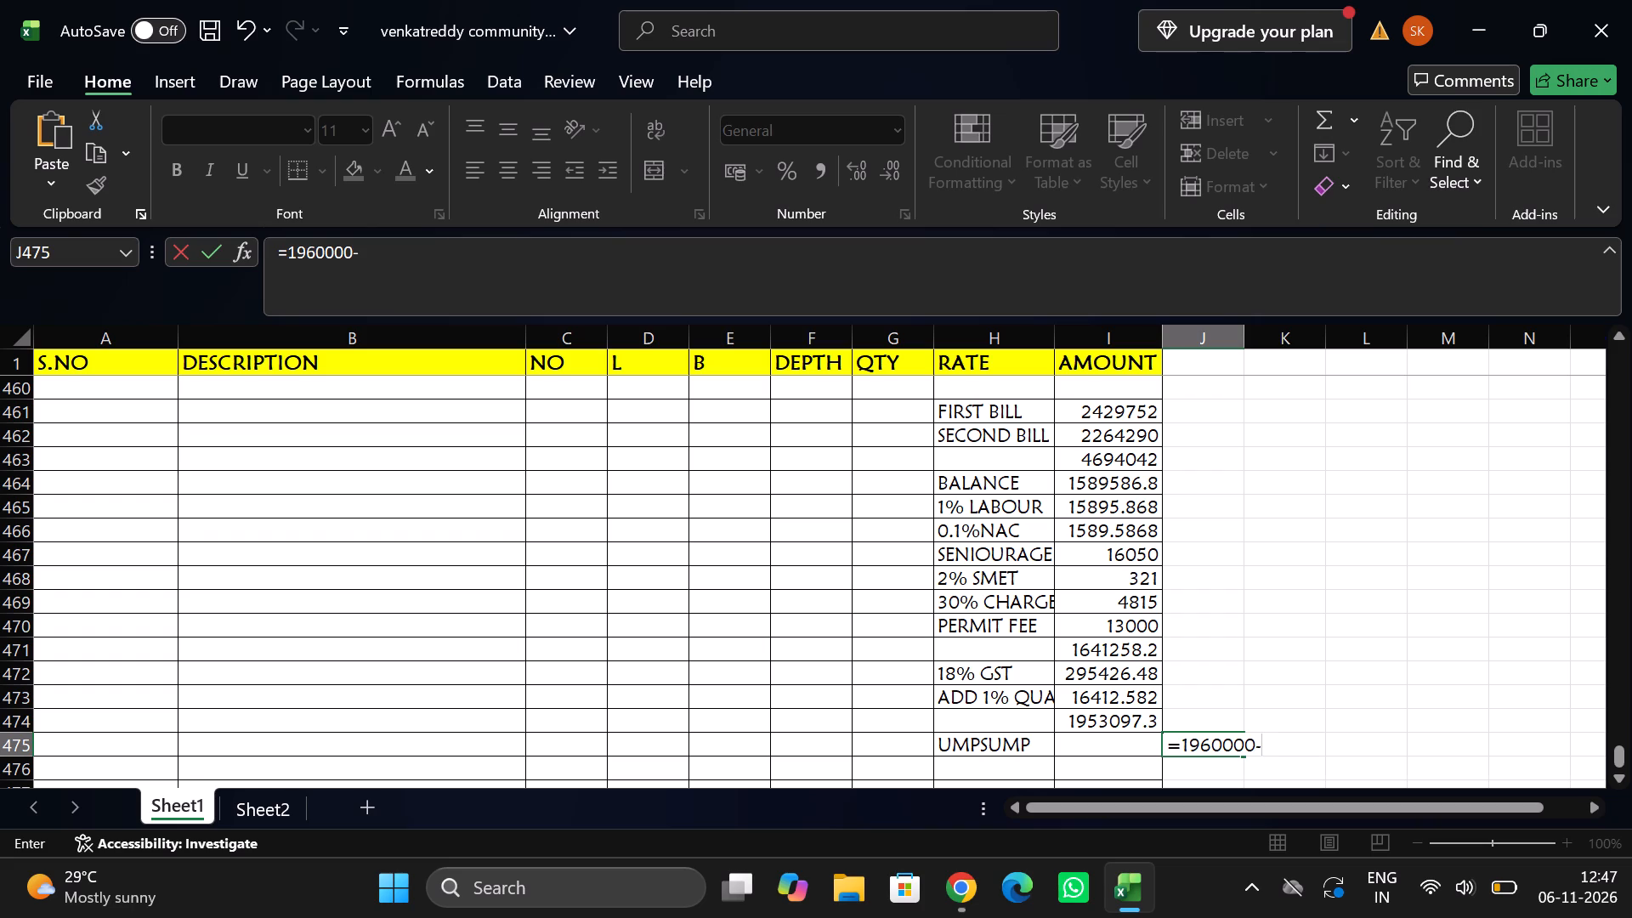
click(1093, 718)
key(Return)
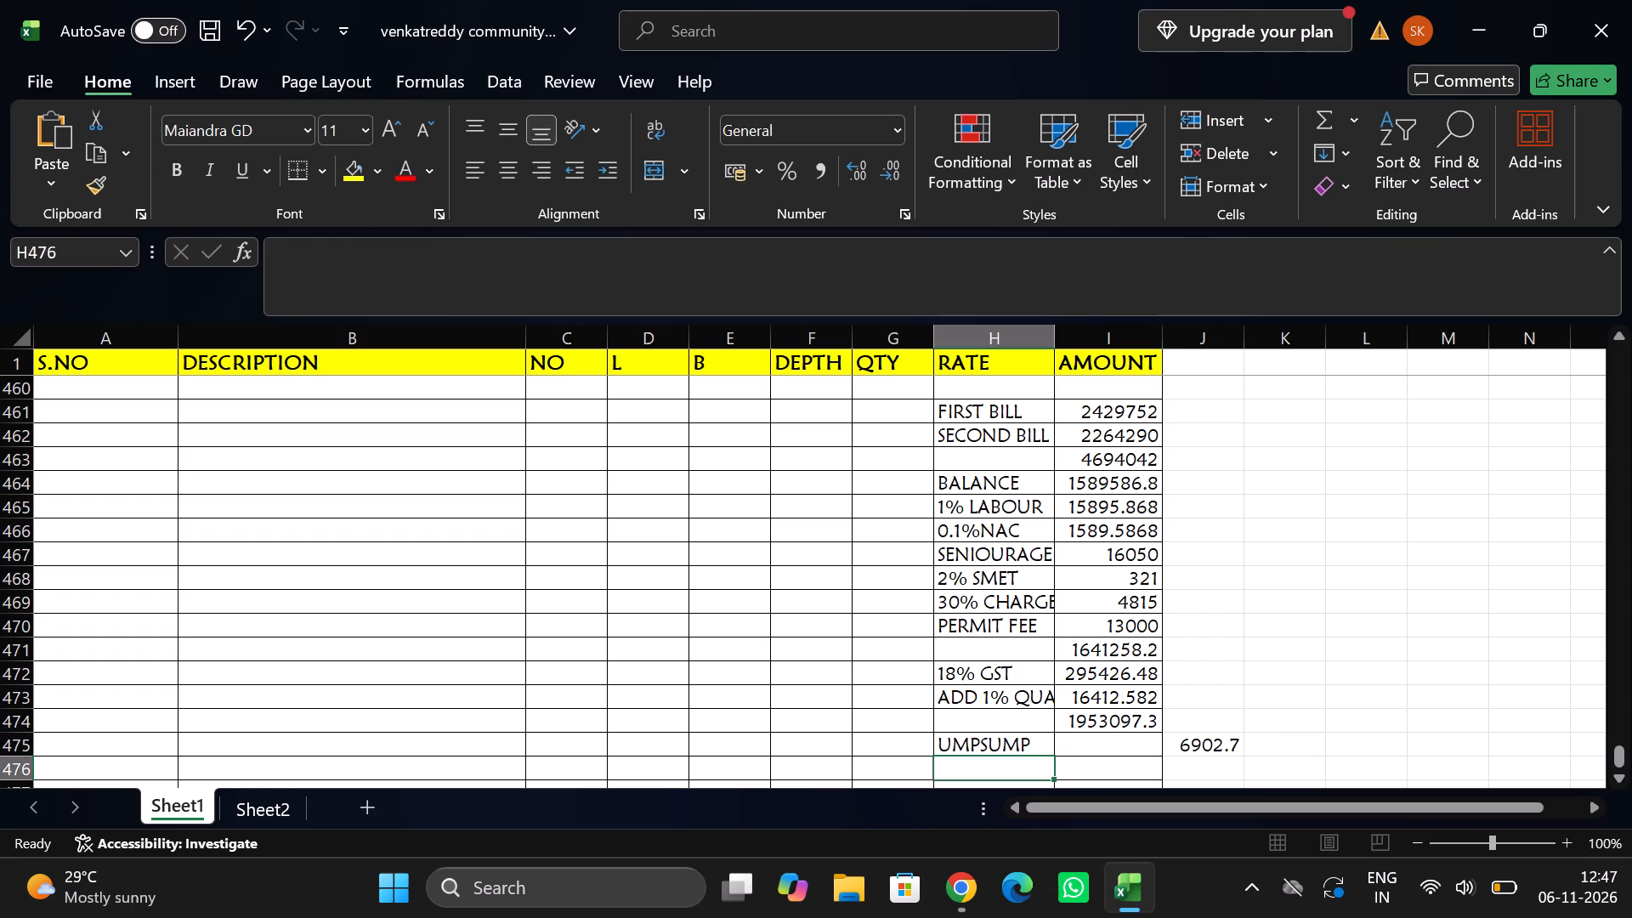
Enter 6902 as the UMPSUMP amount in I475.
click(1094, 744)
text(6902)
key(Down)
Add the UMPSUMP amount to the total in I476 with the formula =I475+I474.
key(equal)
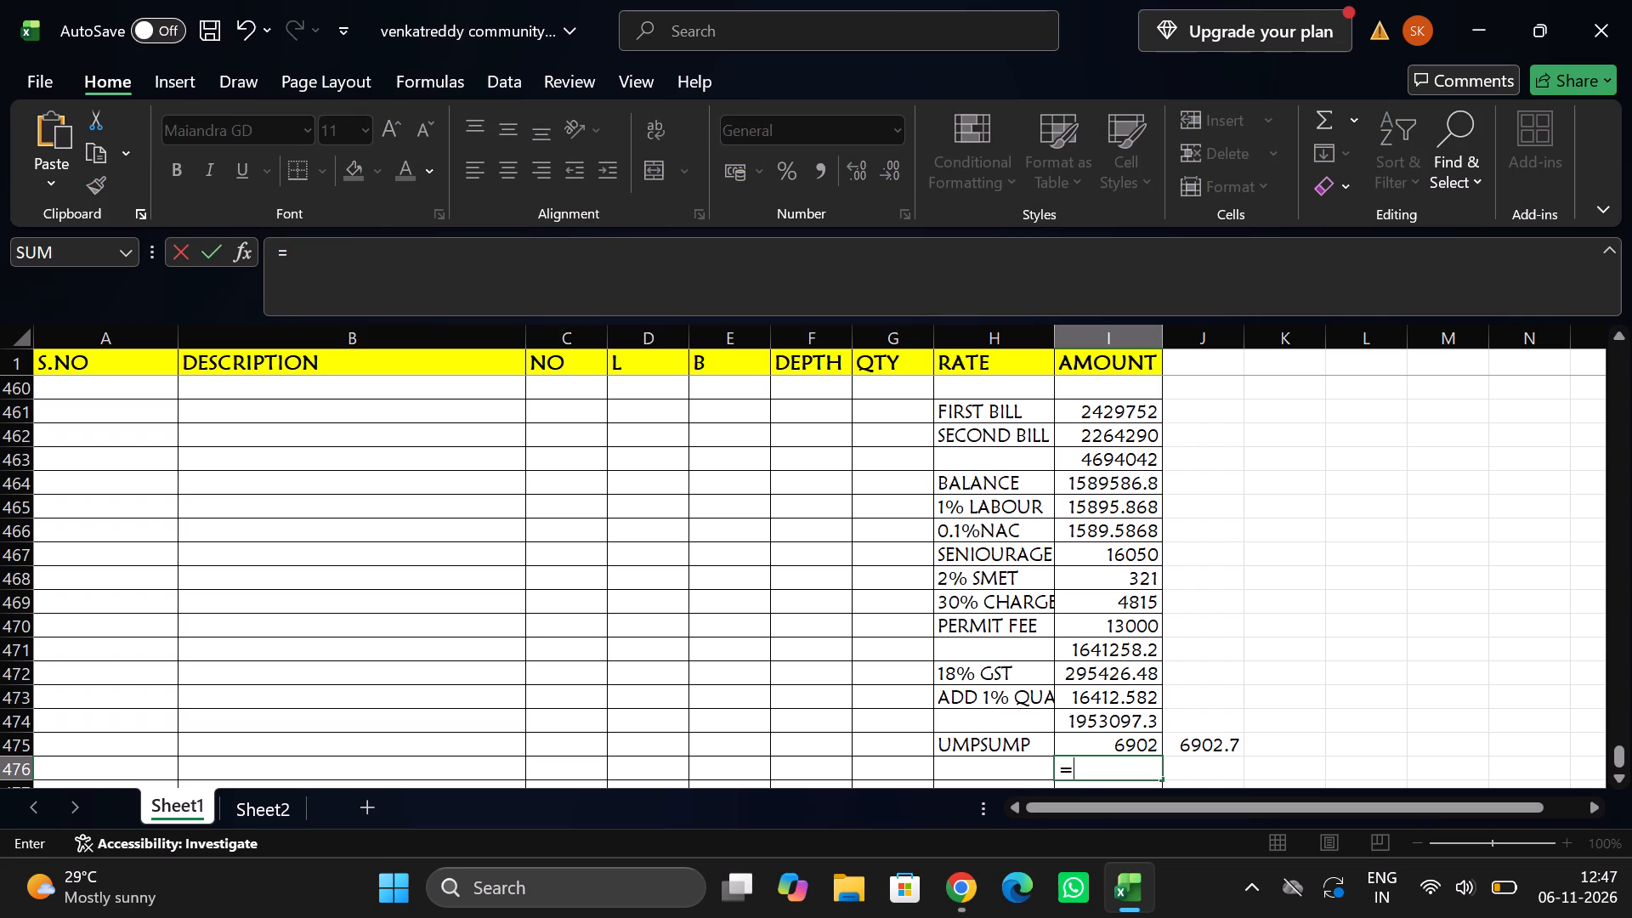
key(Up)
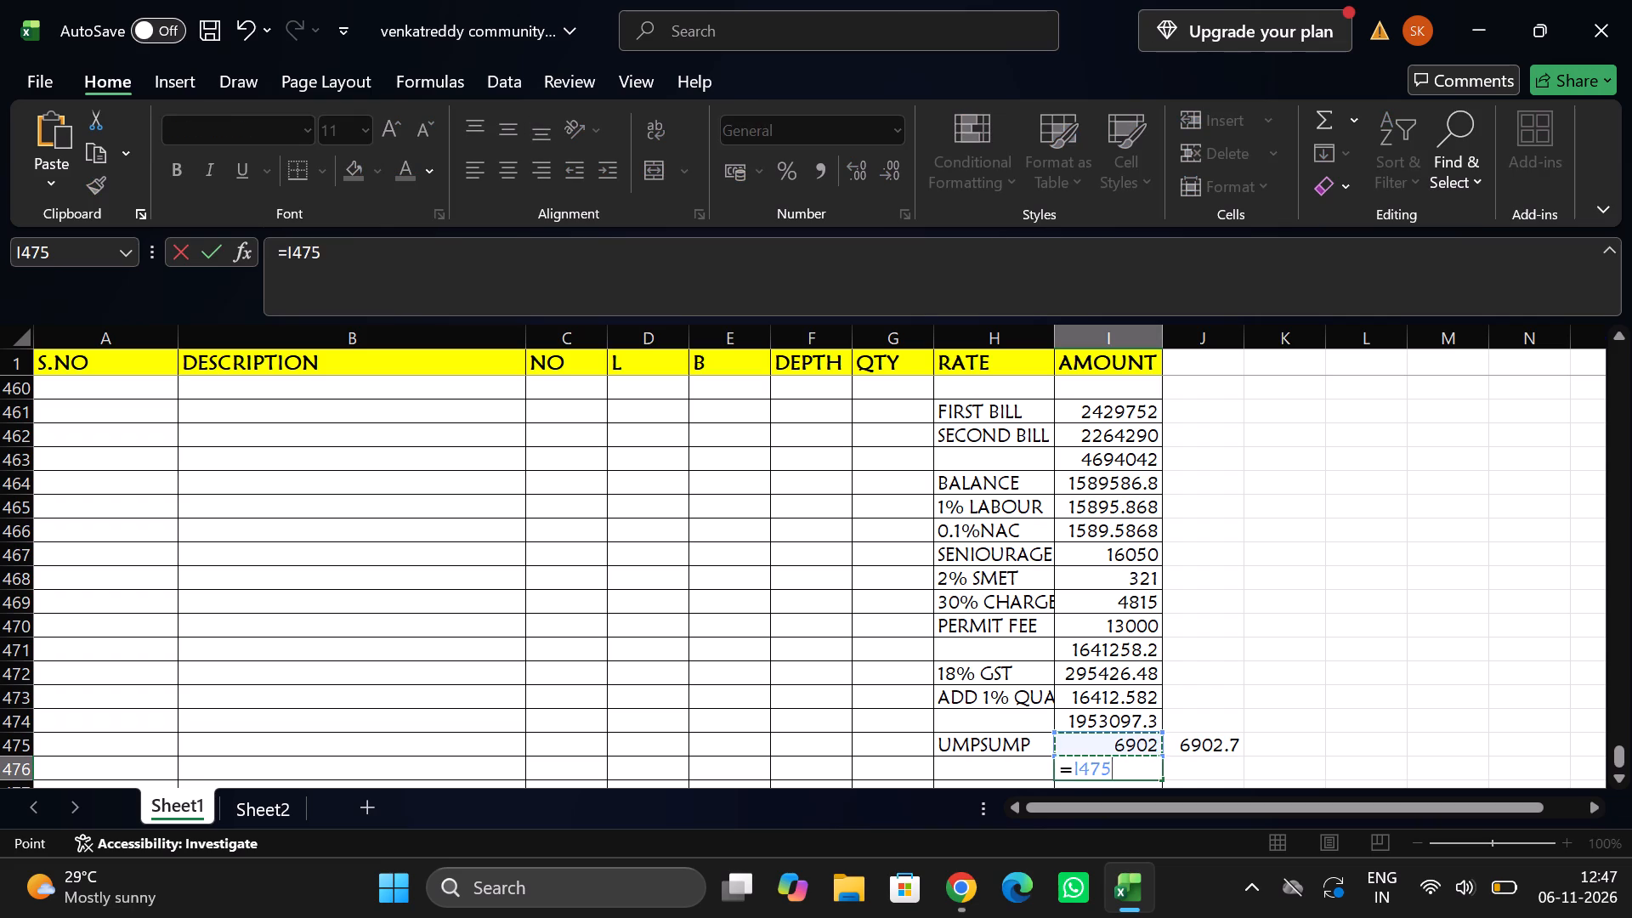
key(shift+plus)
key(Up)
key(Up)
key(Return)
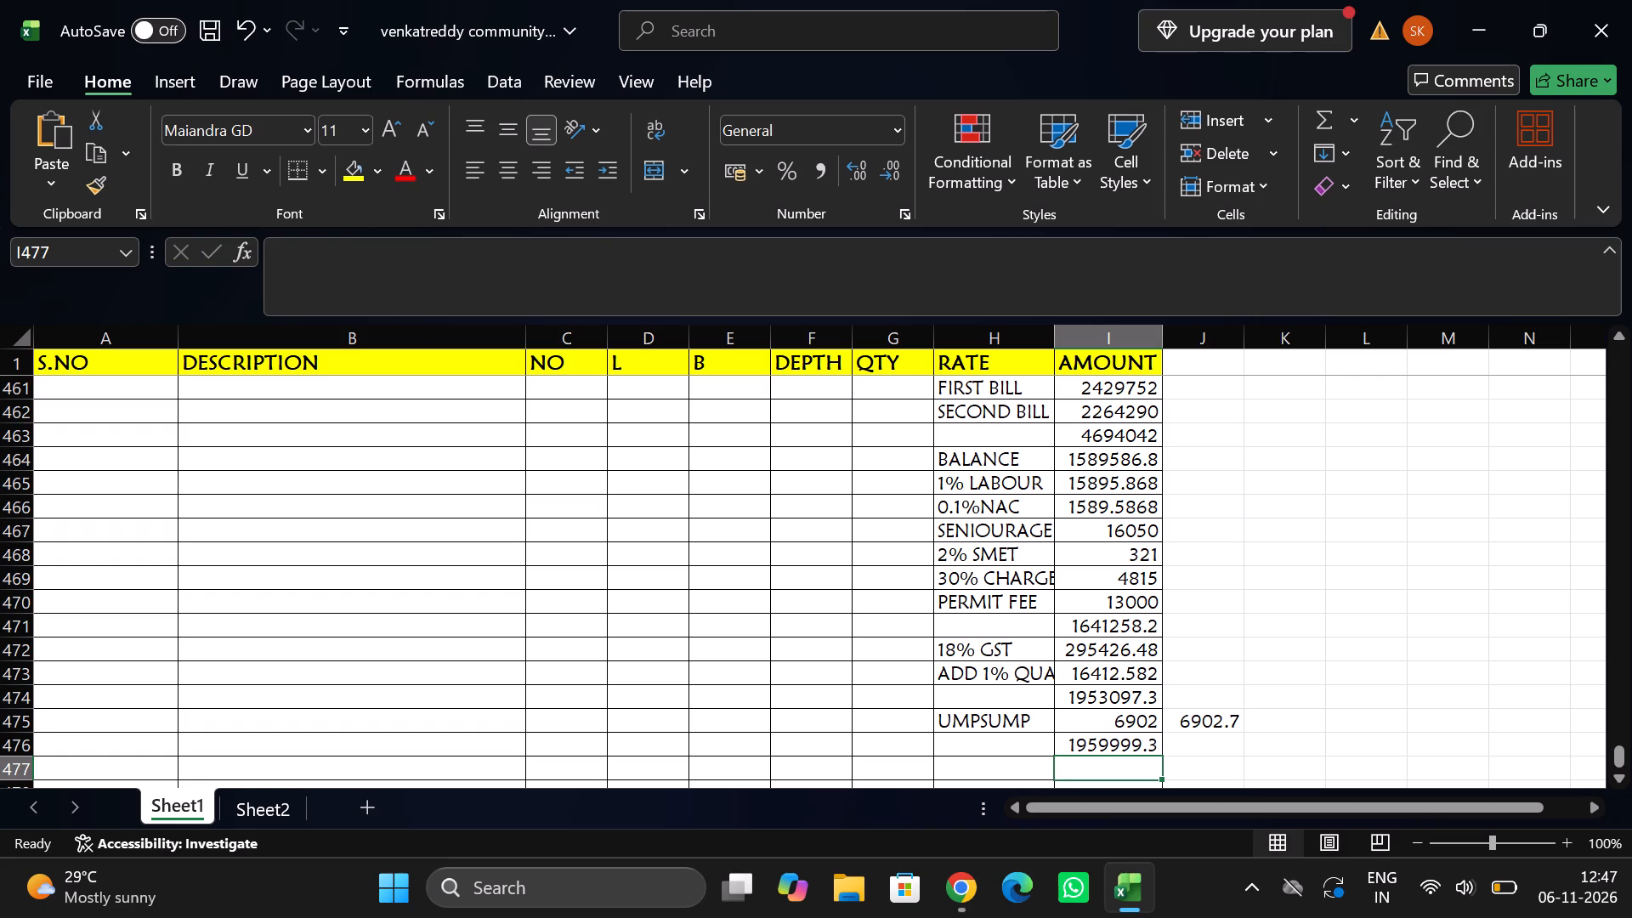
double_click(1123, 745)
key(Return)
Set the UMPSUMP amount in I475 to 6902.7.
double_click(1136, 722)
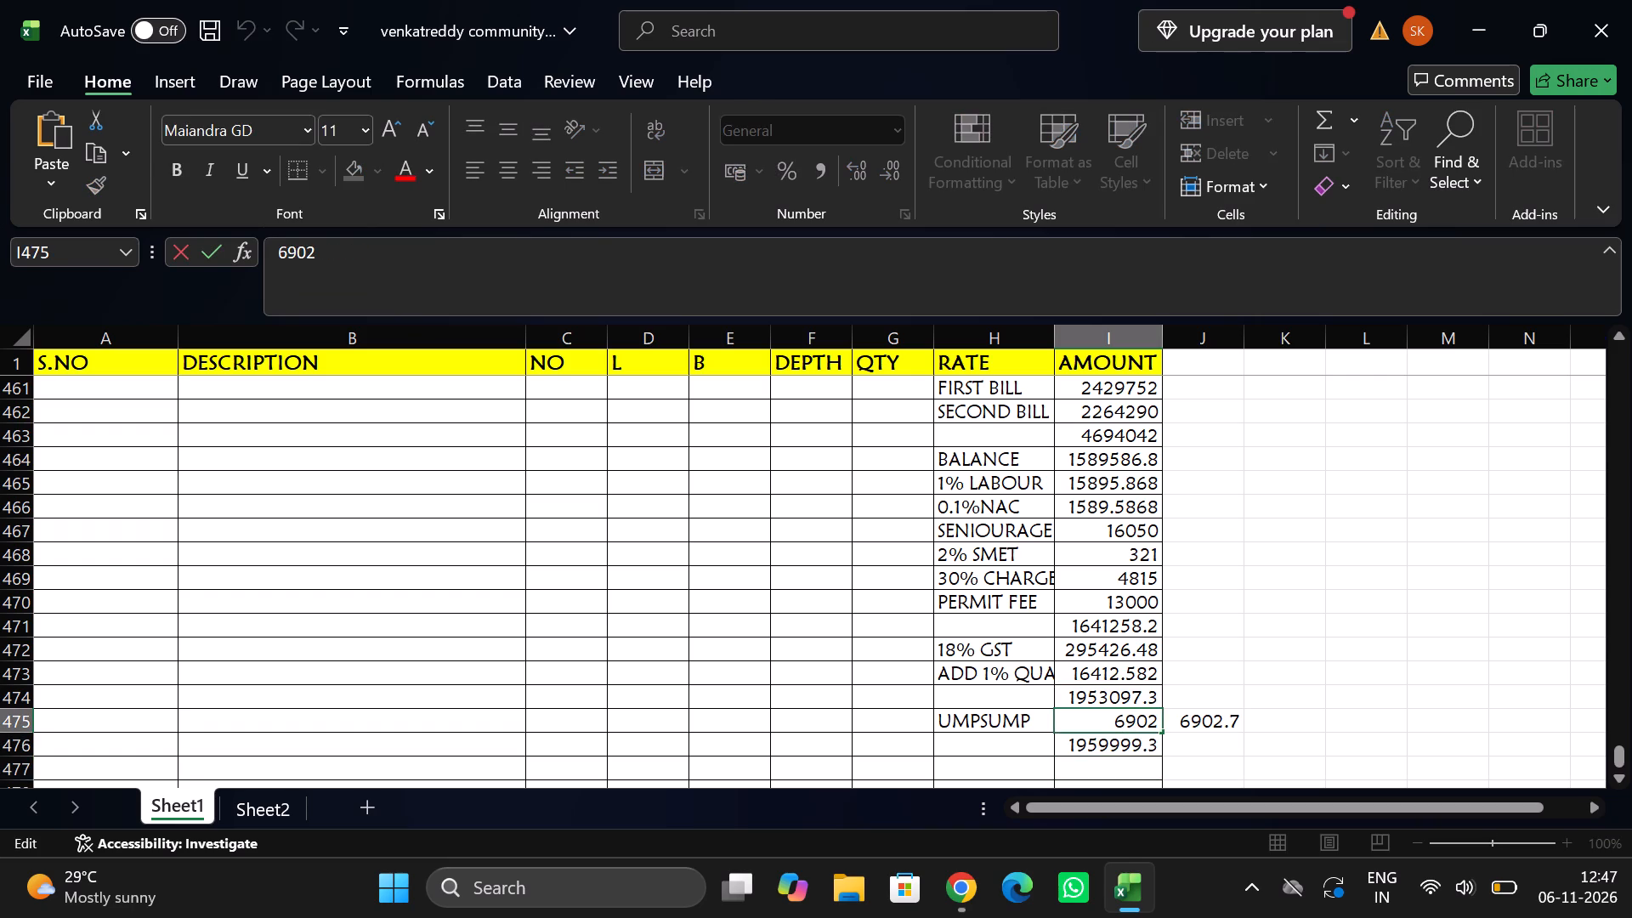
key(Right)
key(Right)
text(.7)
key(Return)
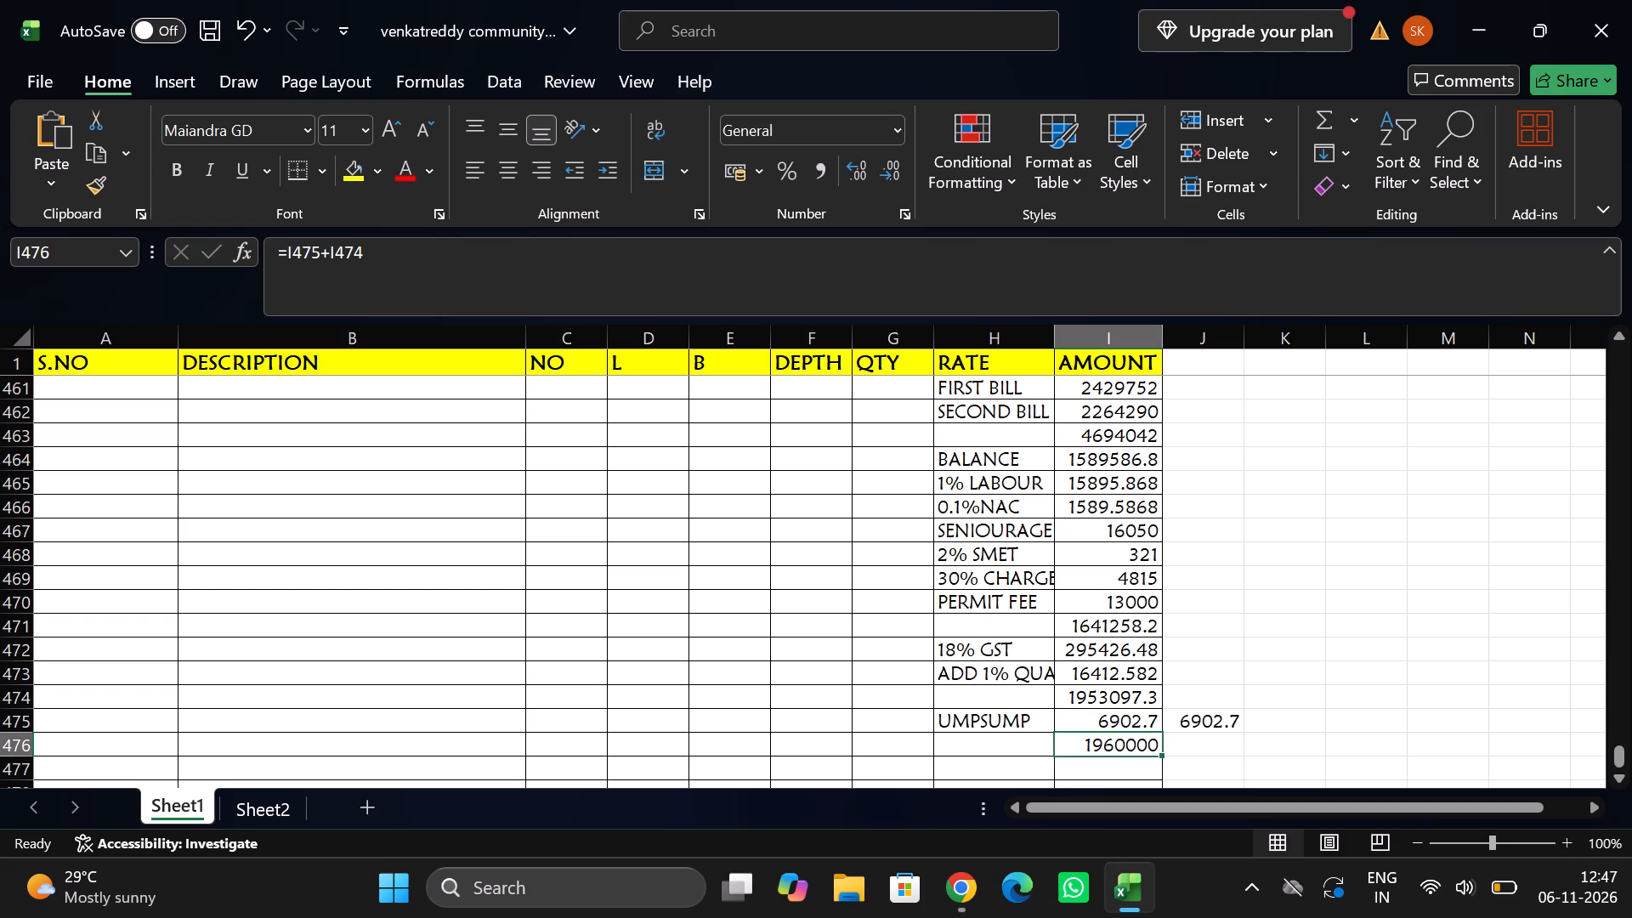
Shade the FIRST BILL cells H461:I461 light blue and the SECOND BILL cells H462:I462 light orange.
drag(961, 392, 1085, 388)
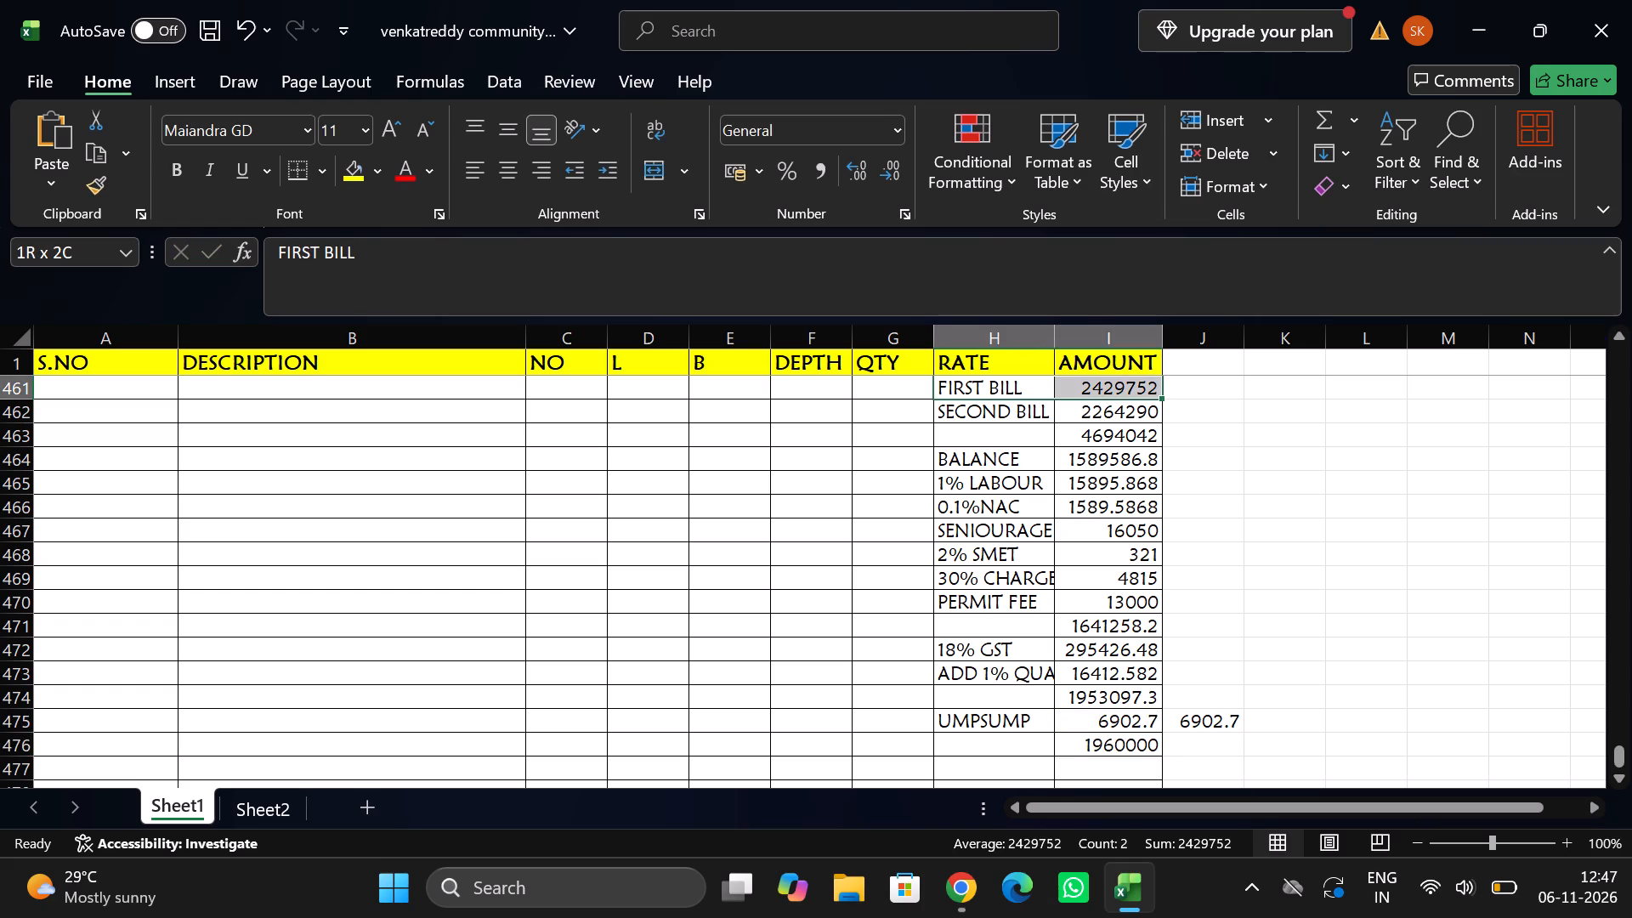
drag(1085, 388, 1098, 390)
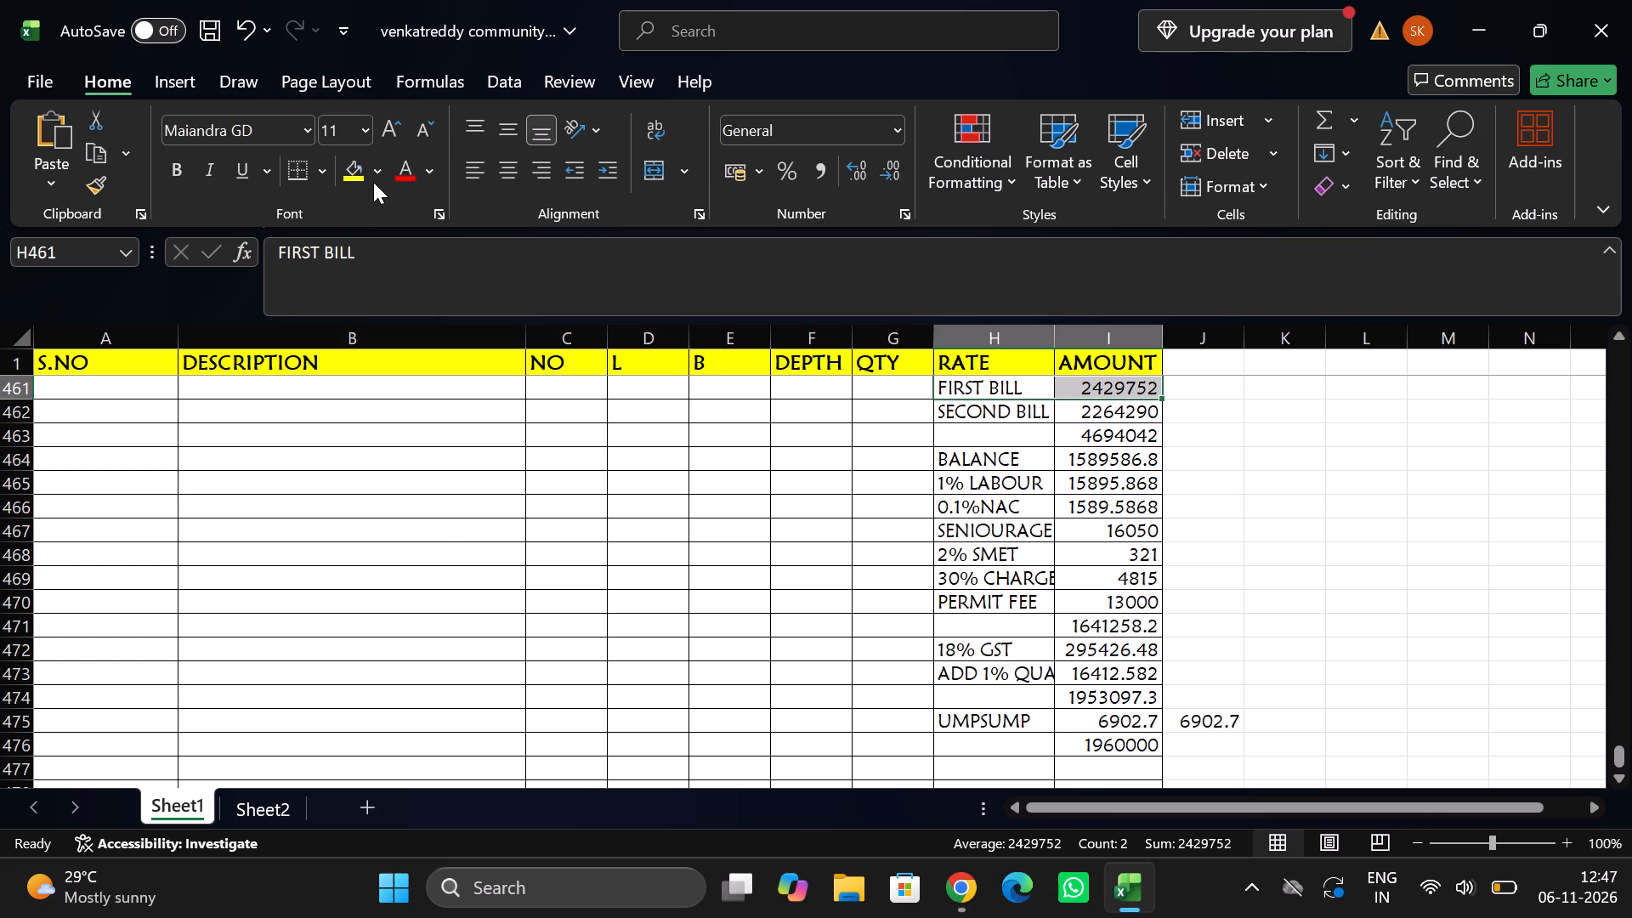
click(373, 182)
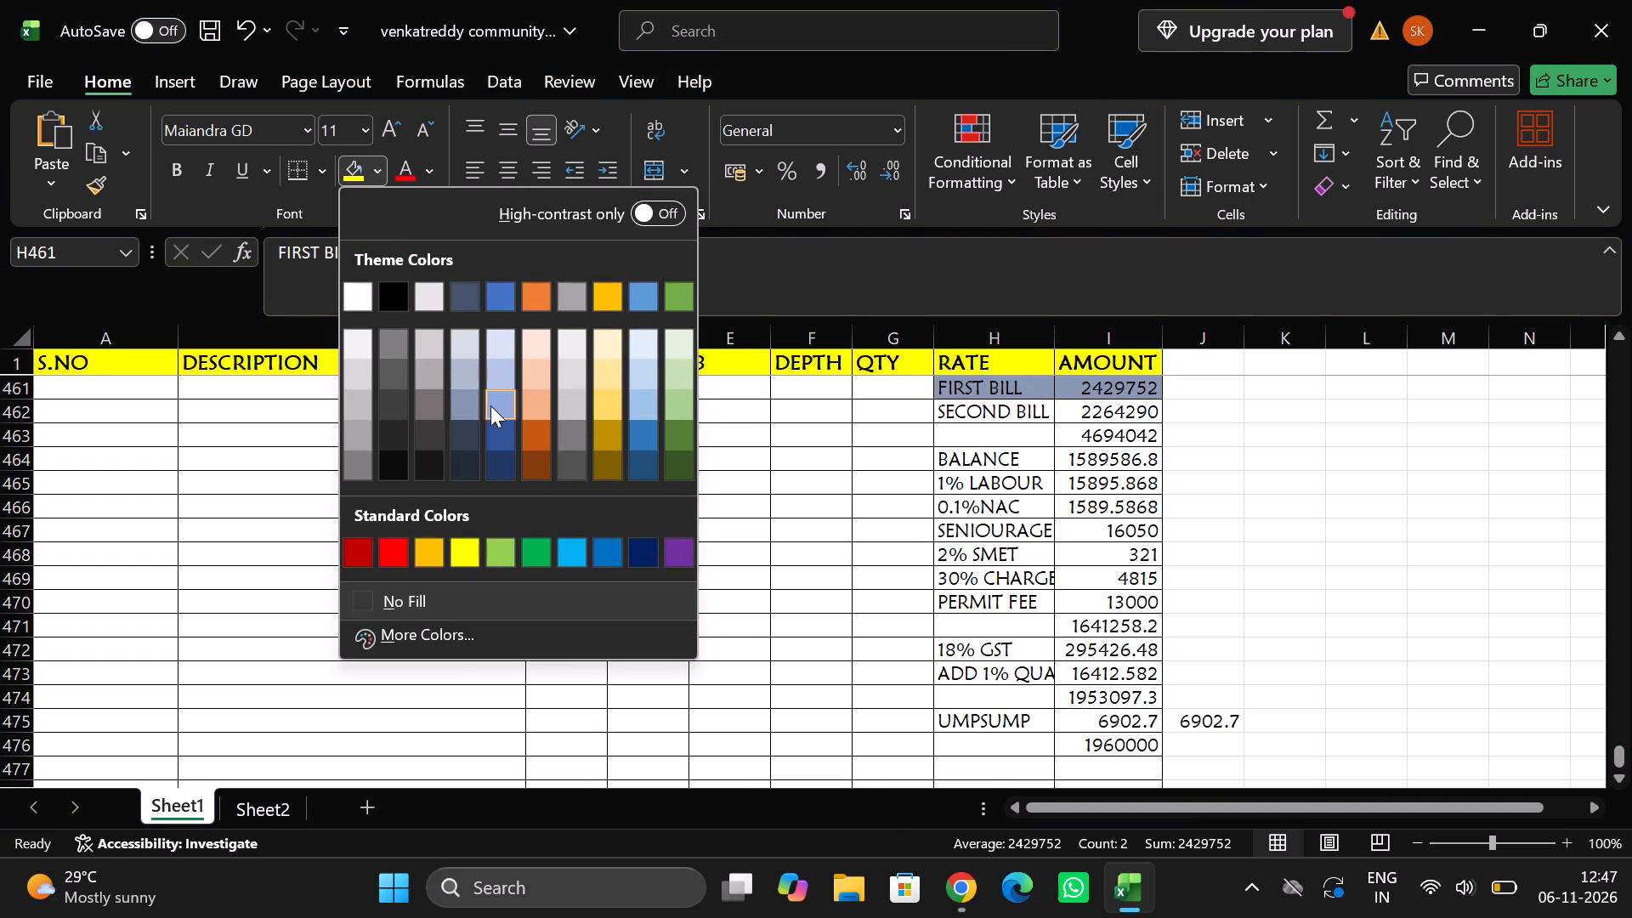
click(490, 405)
drag(1005, 411, 1071, 415)
click(377, 162)
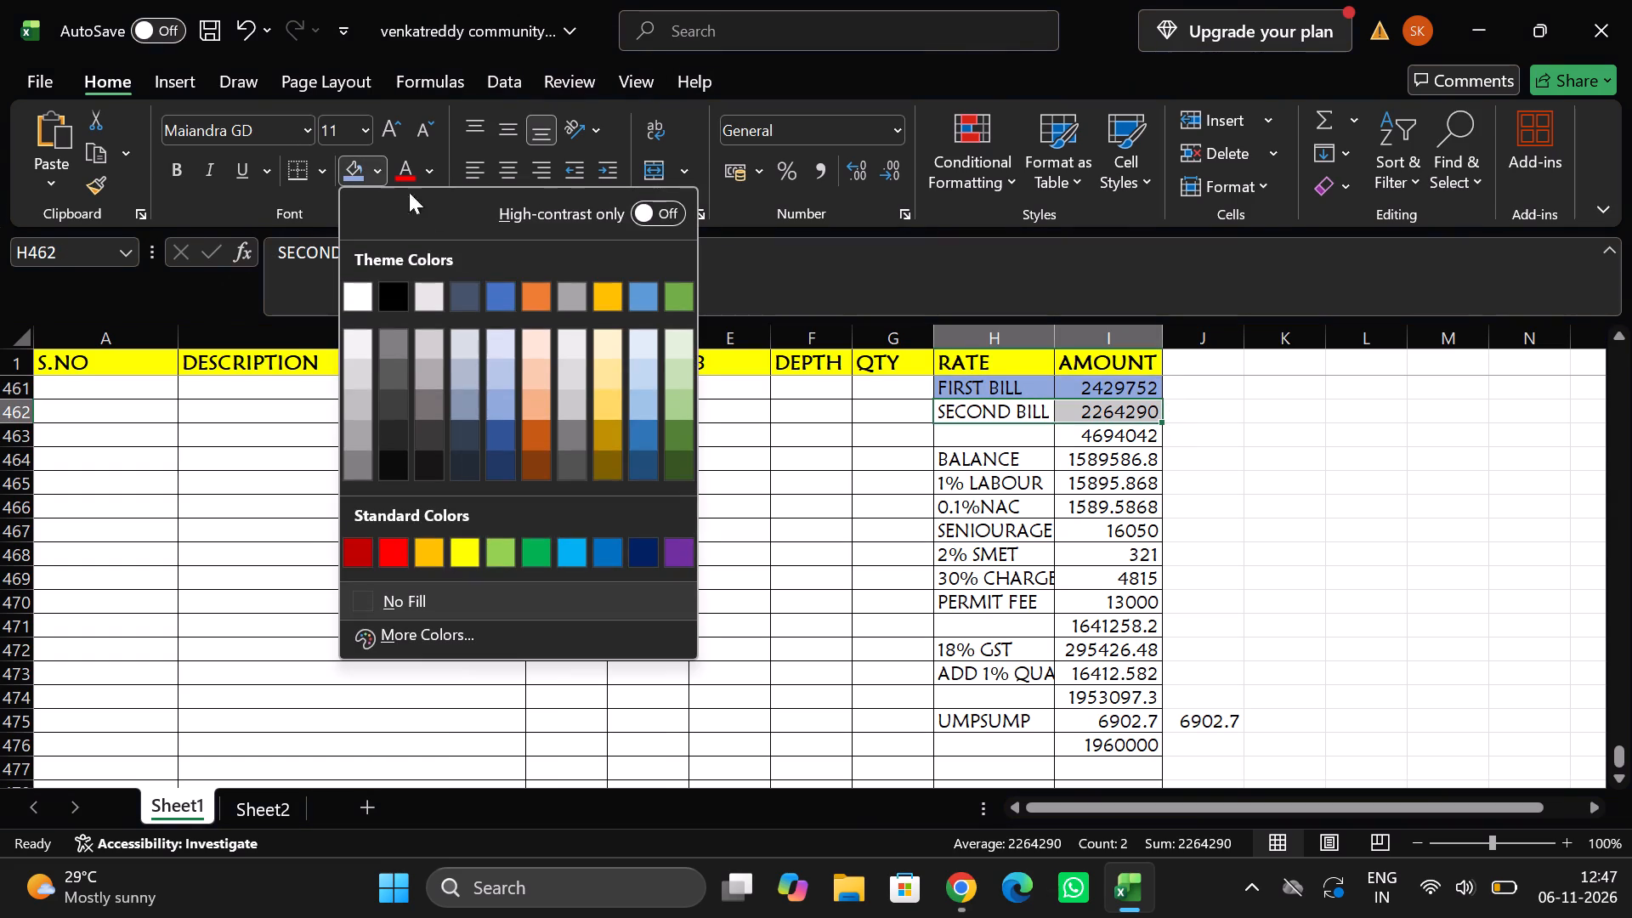
click(543, 397)
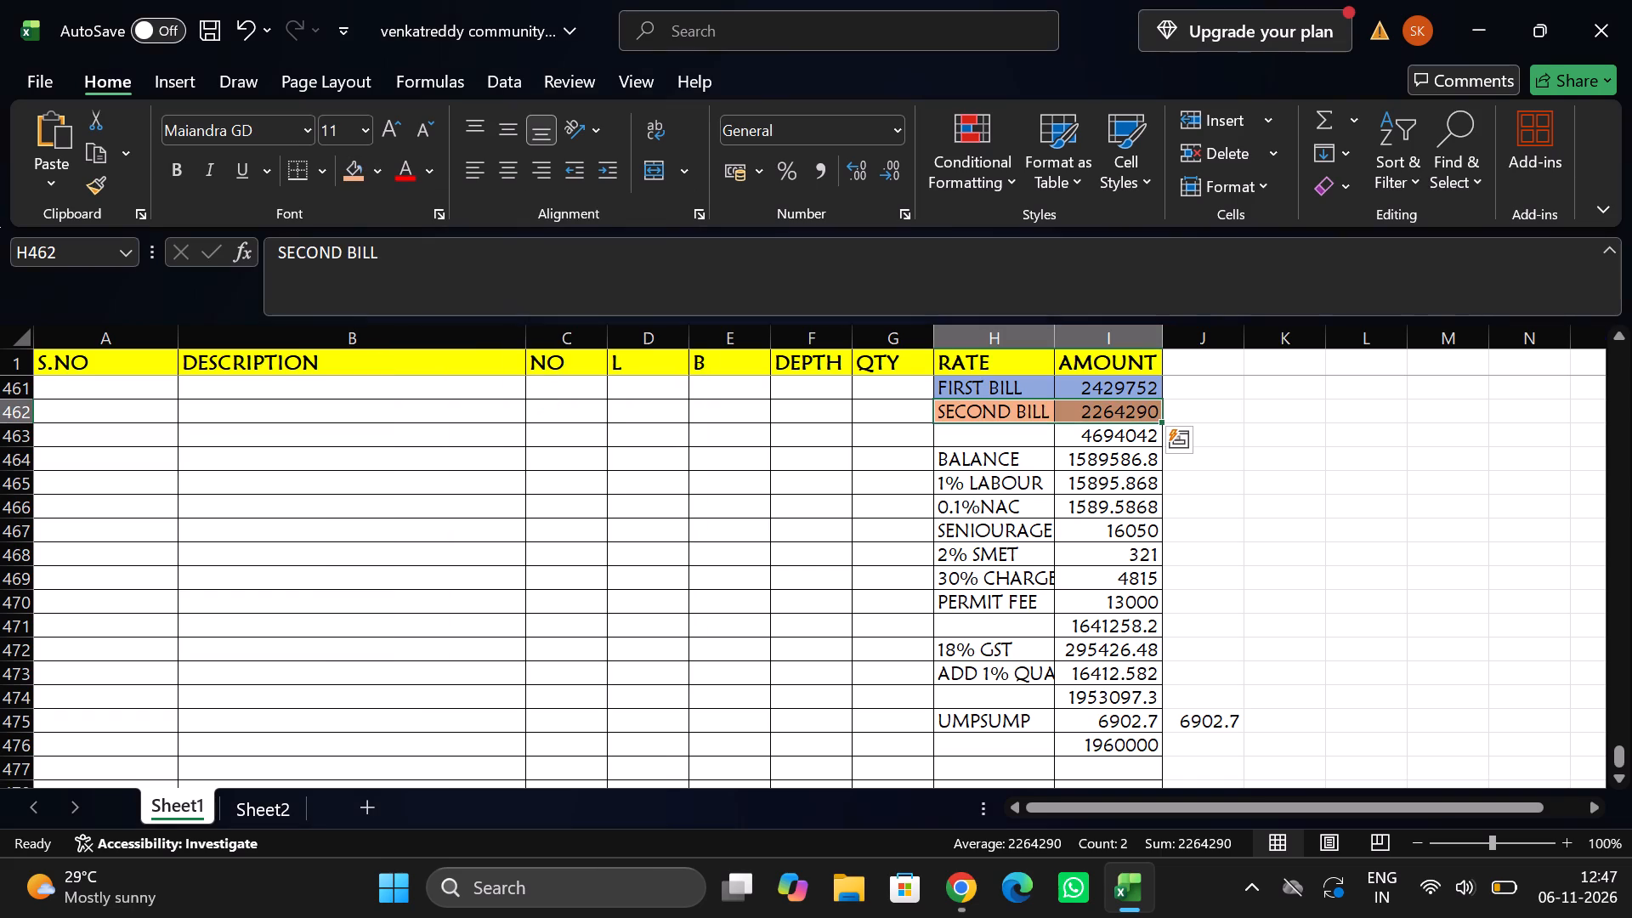
Enter the label TOTAL(1+2) in H463, beside the sum of the two bills.
click(1084, 441)
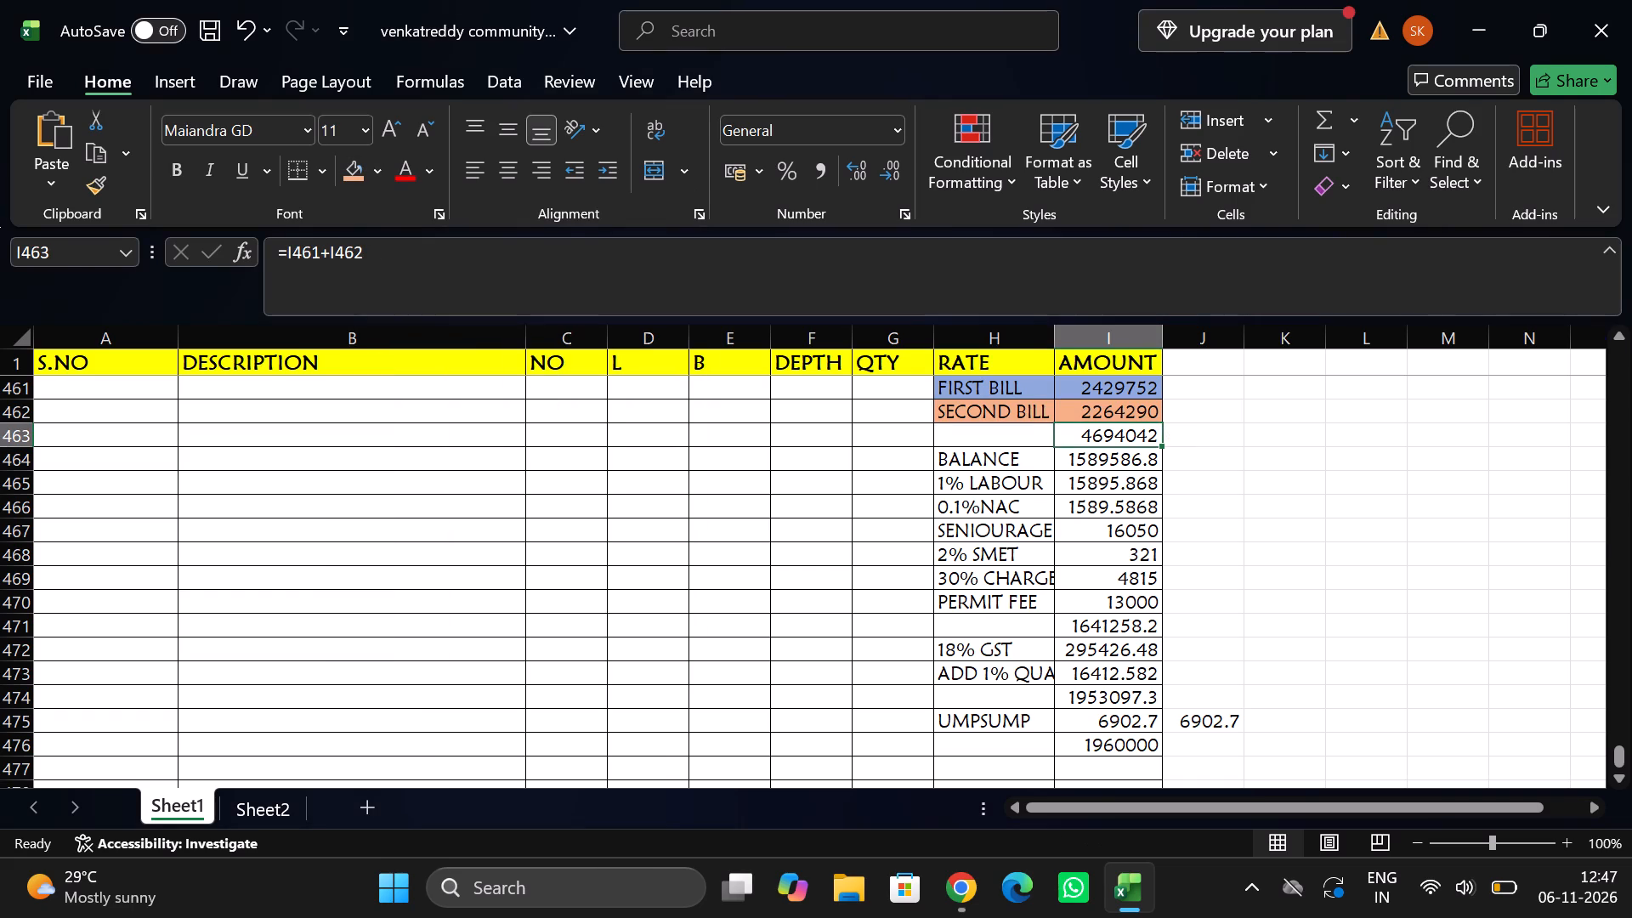
click(1005, 435)
text(TO)
text(TA)
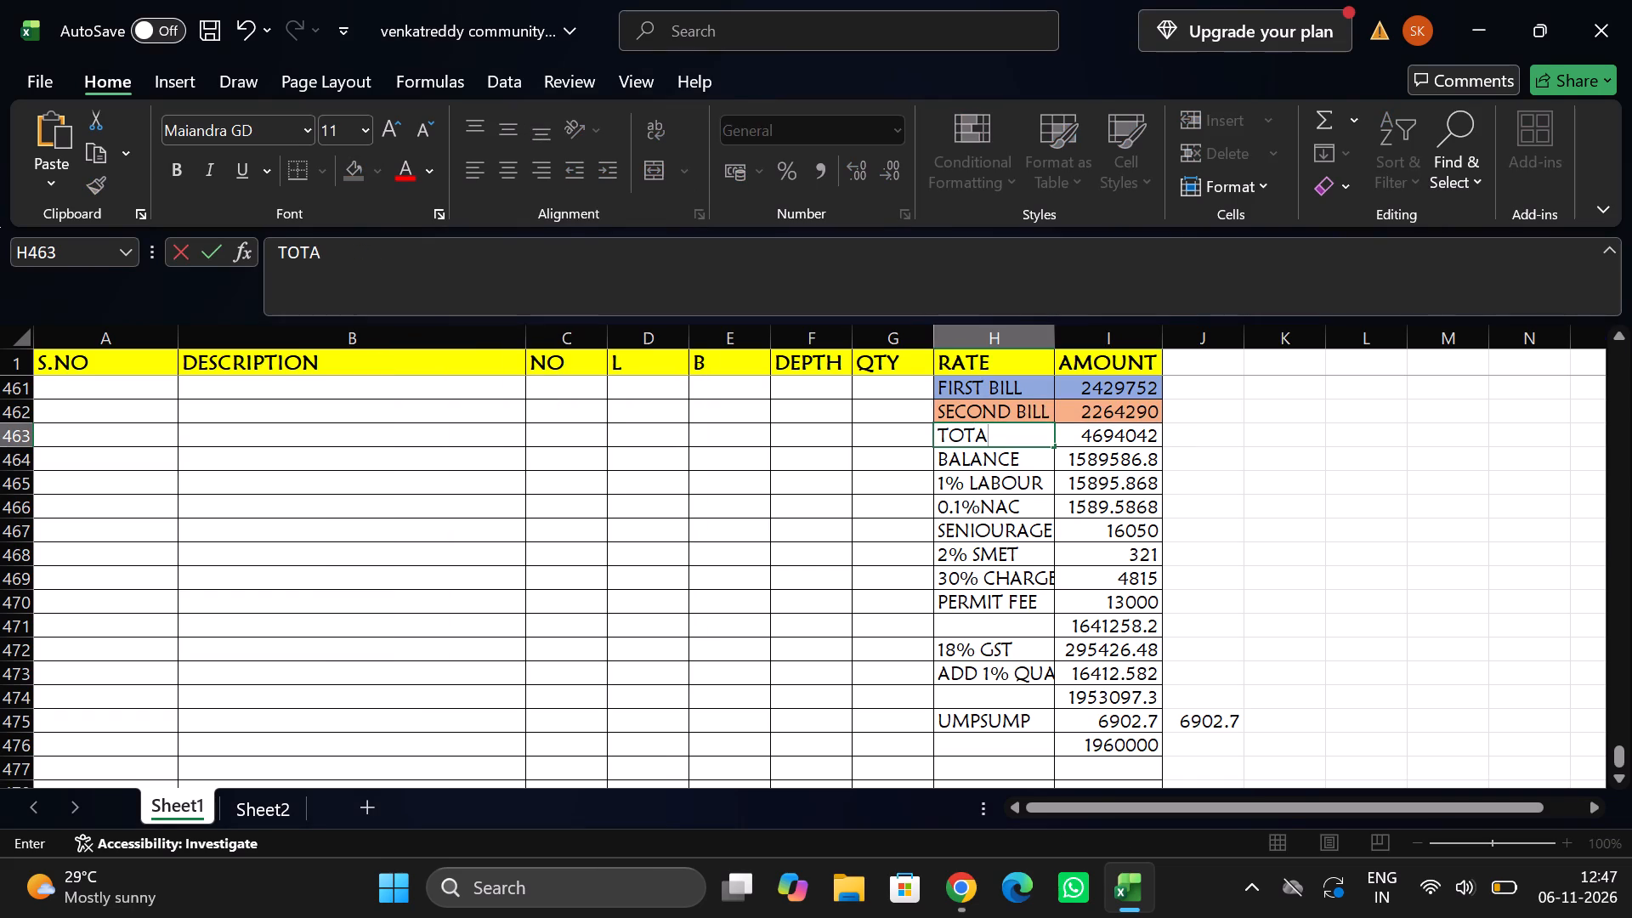
key(l)
text((1+2)
key(shift+parenright)
key(Tab)
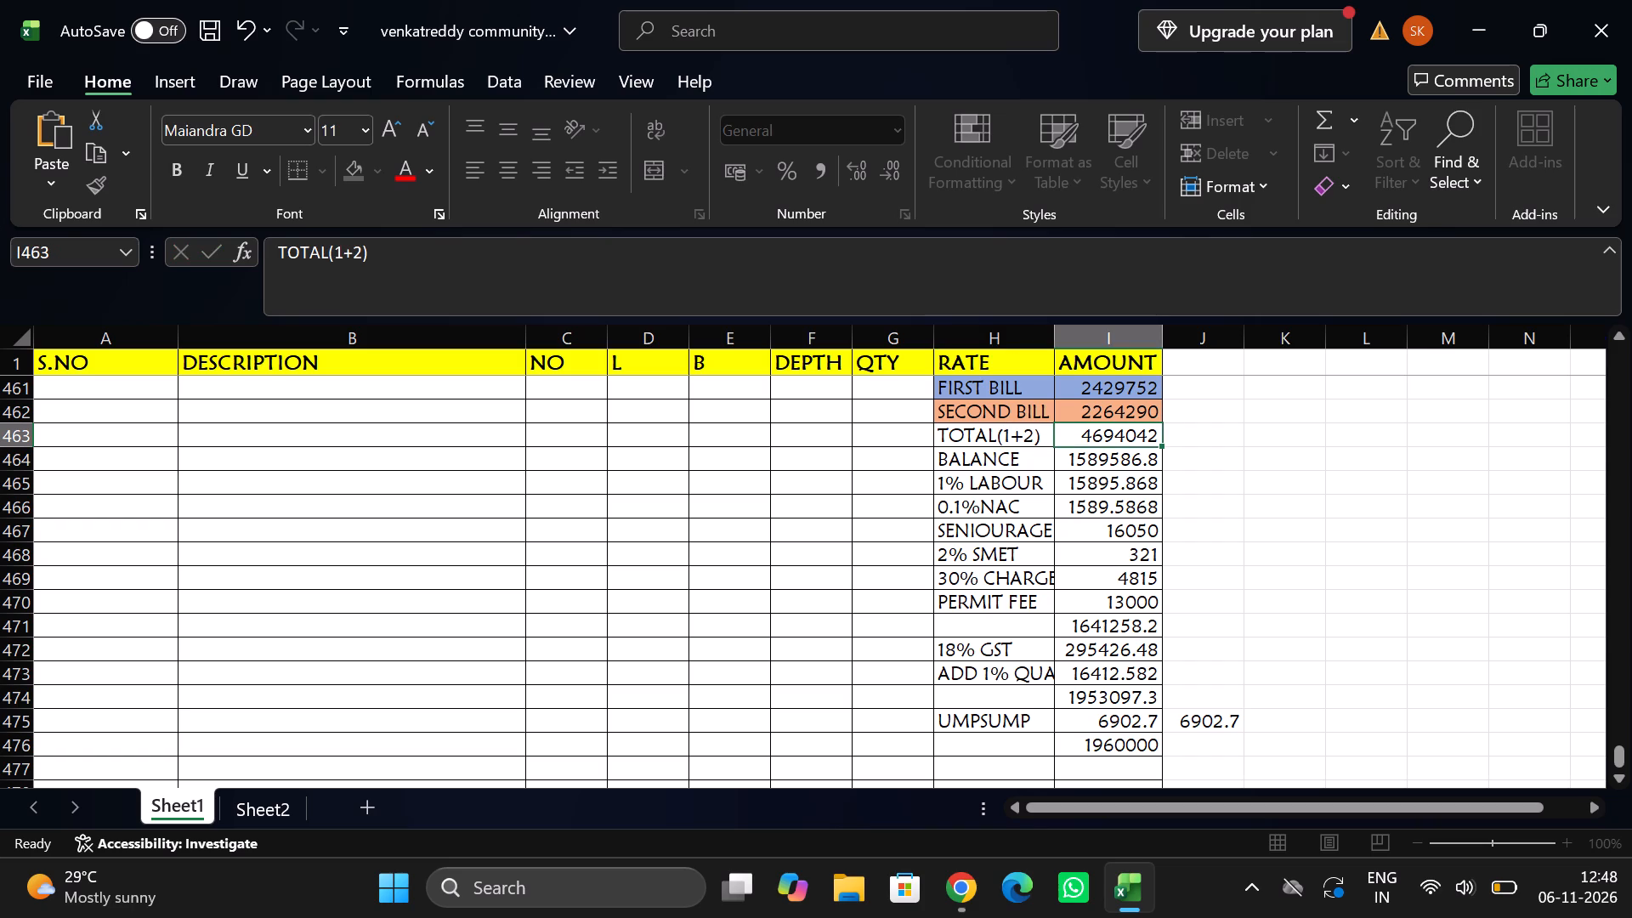
Shade the TOTAL(1+2) label and its amount in H463:I463 light gold.
drag(967, 437, 1085, 432)
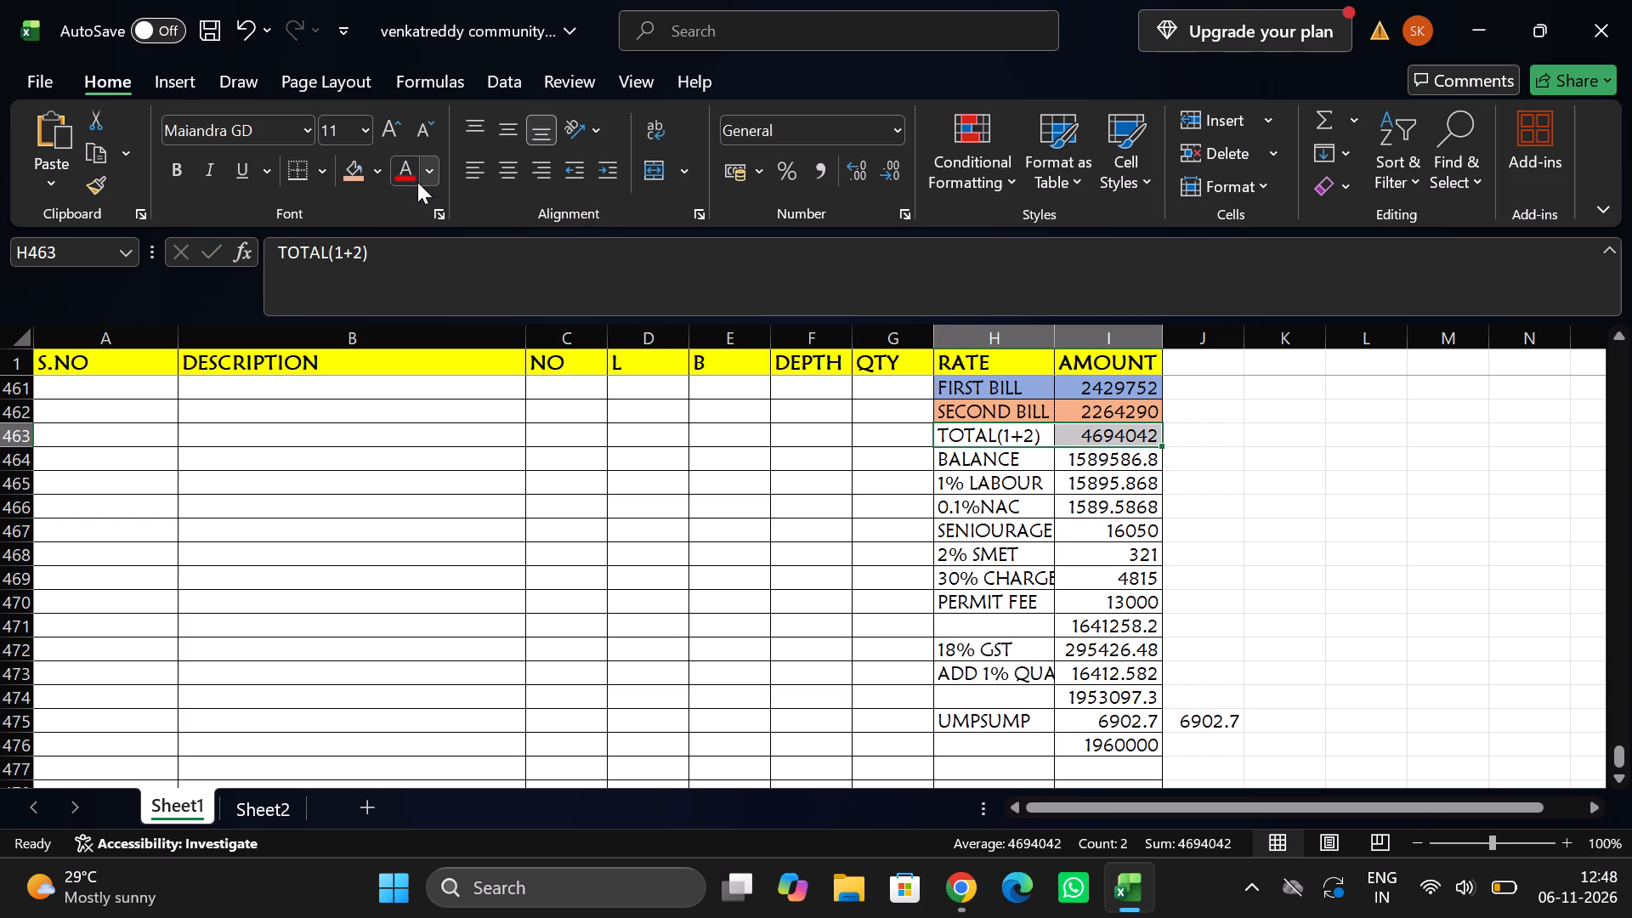
click(381, 170)
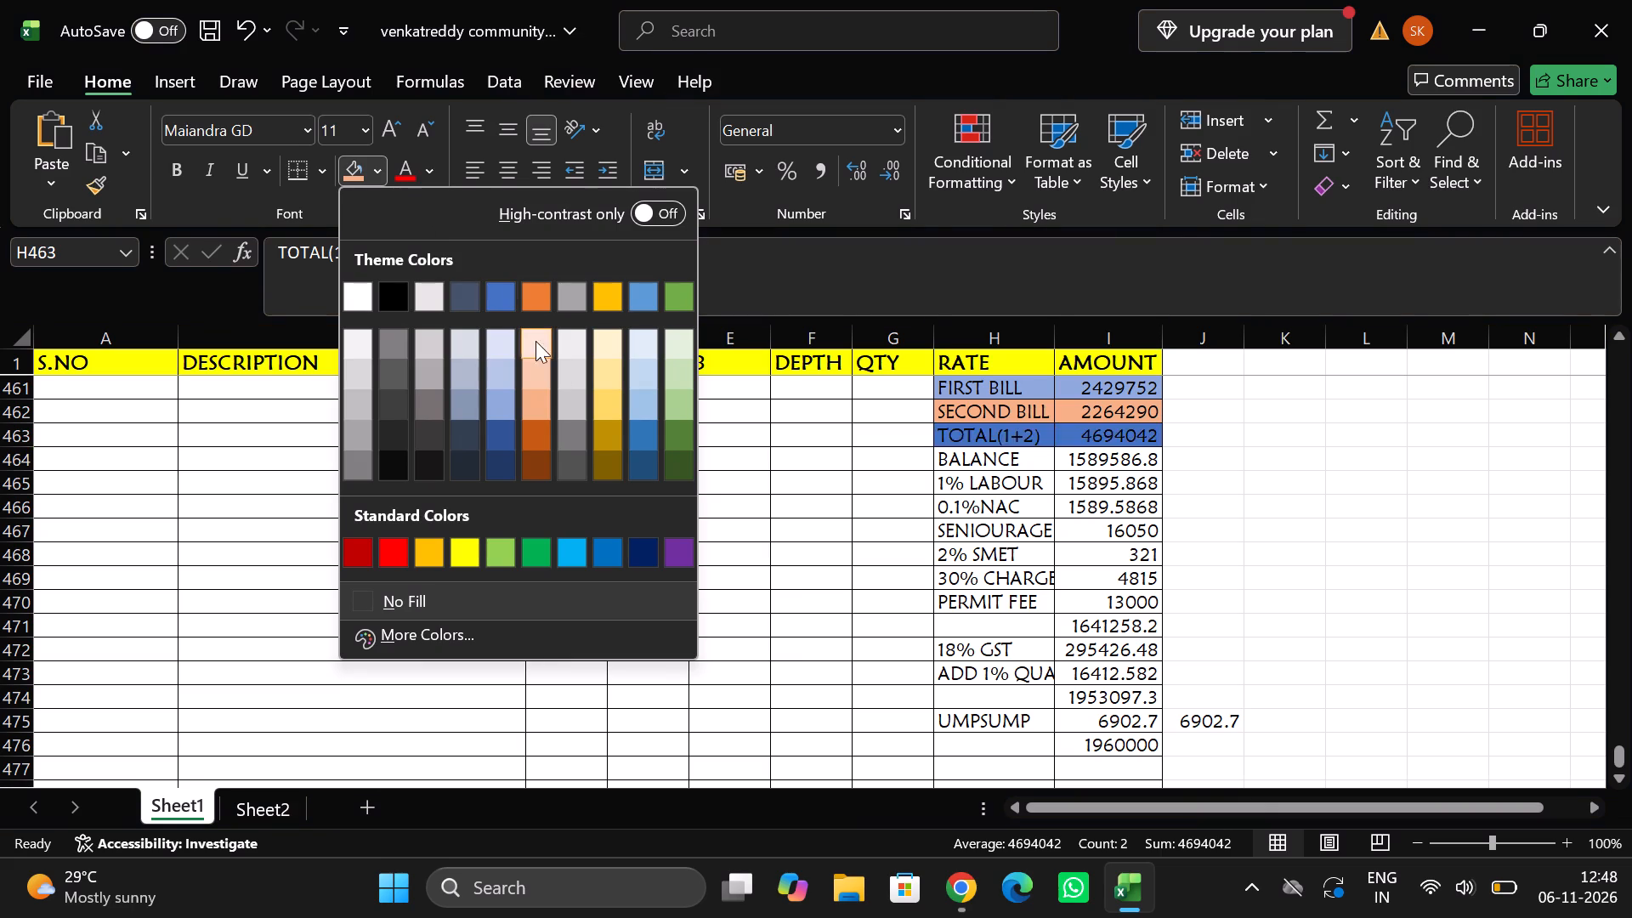
click(596, 400)
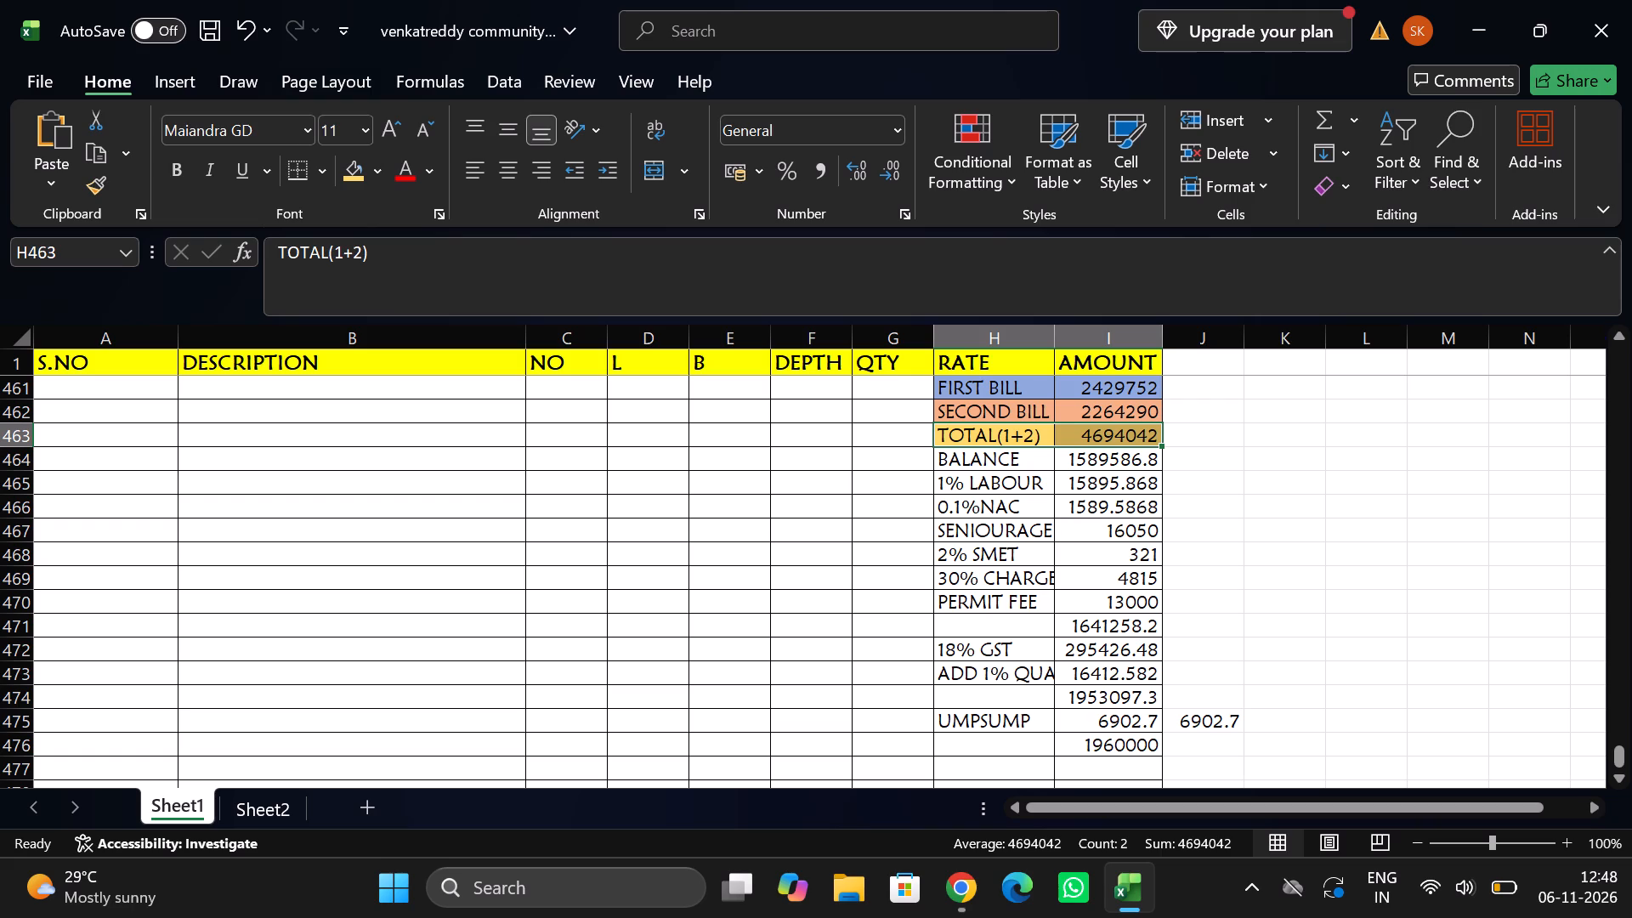
click(805, 498)
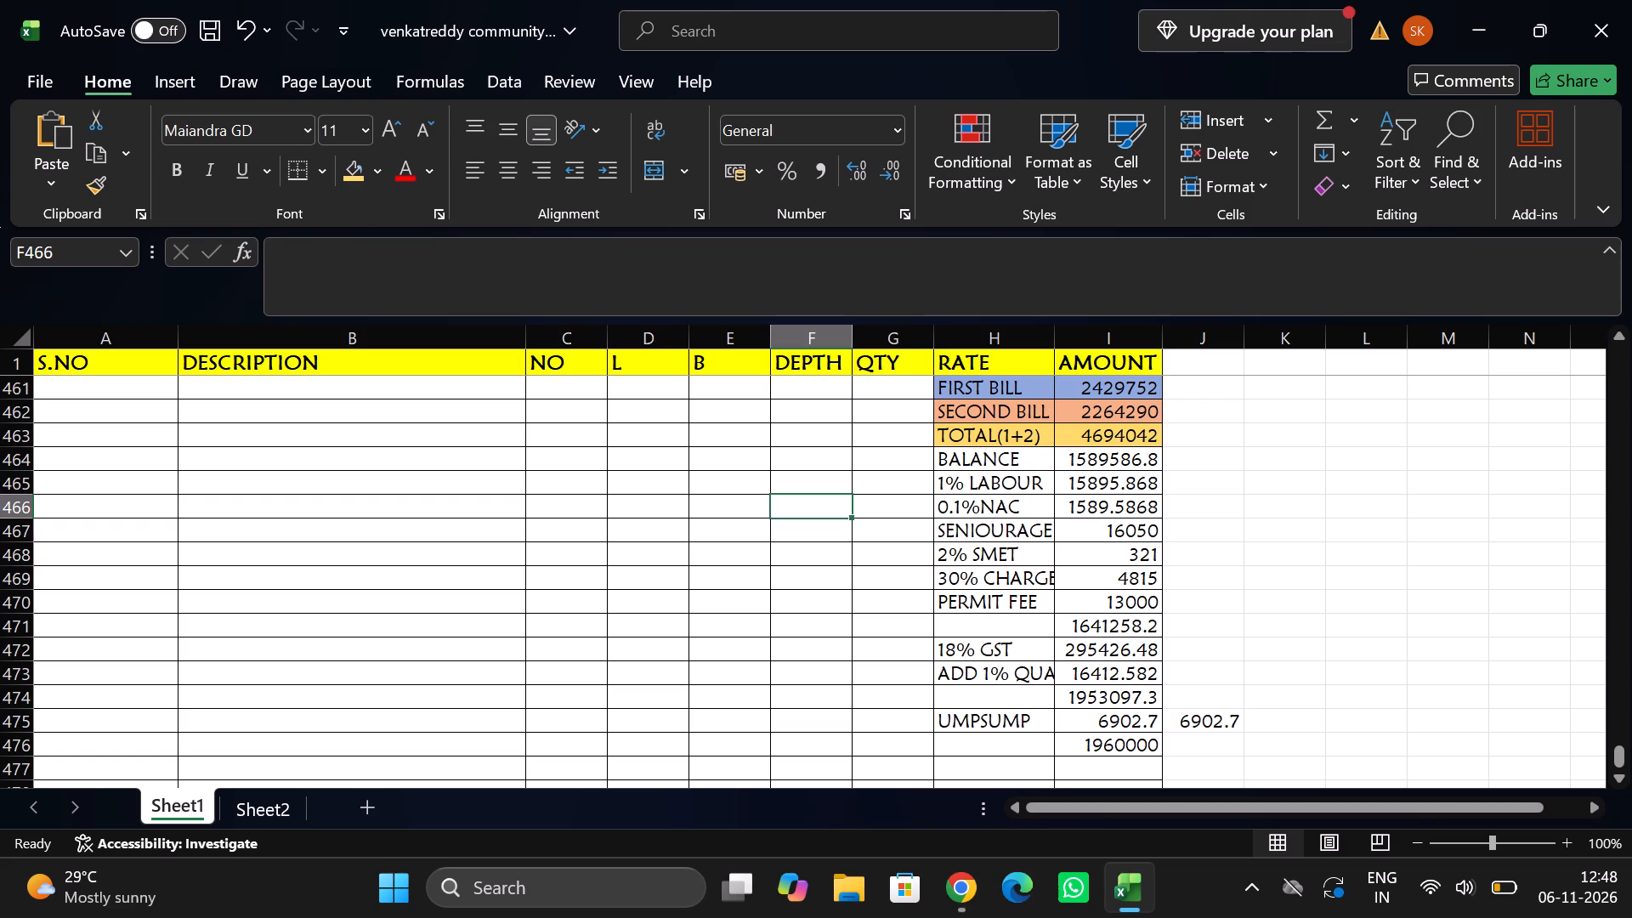
Shade the BALANCE label and its amount in H464:I464 red.
drag(964, 458, 1065, 458)
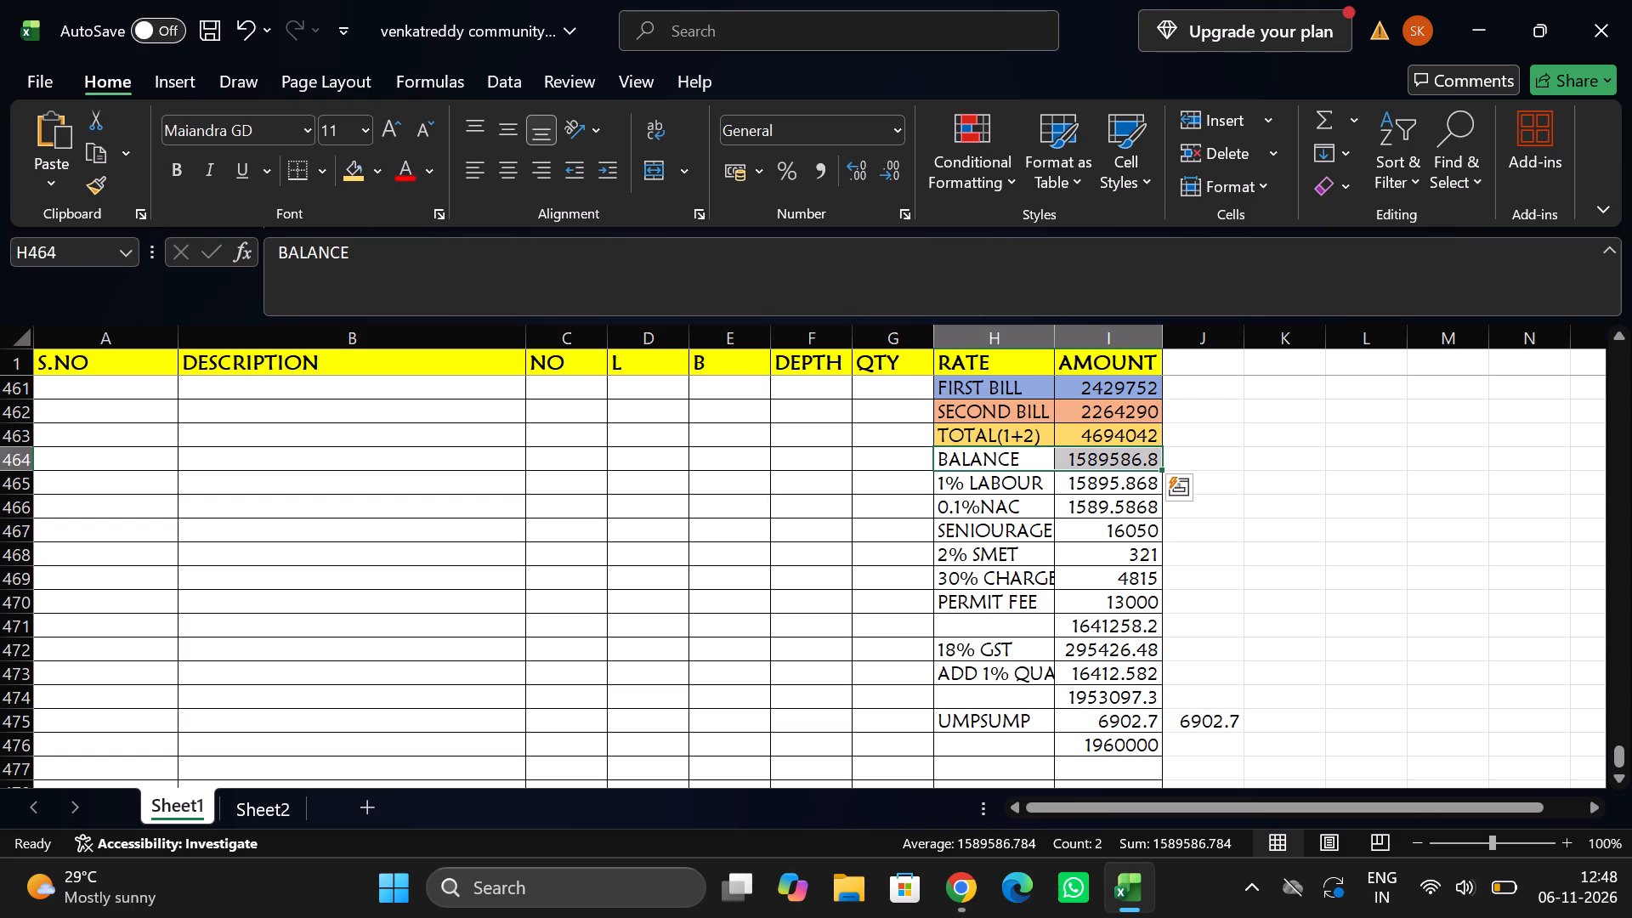
click(381, 170)
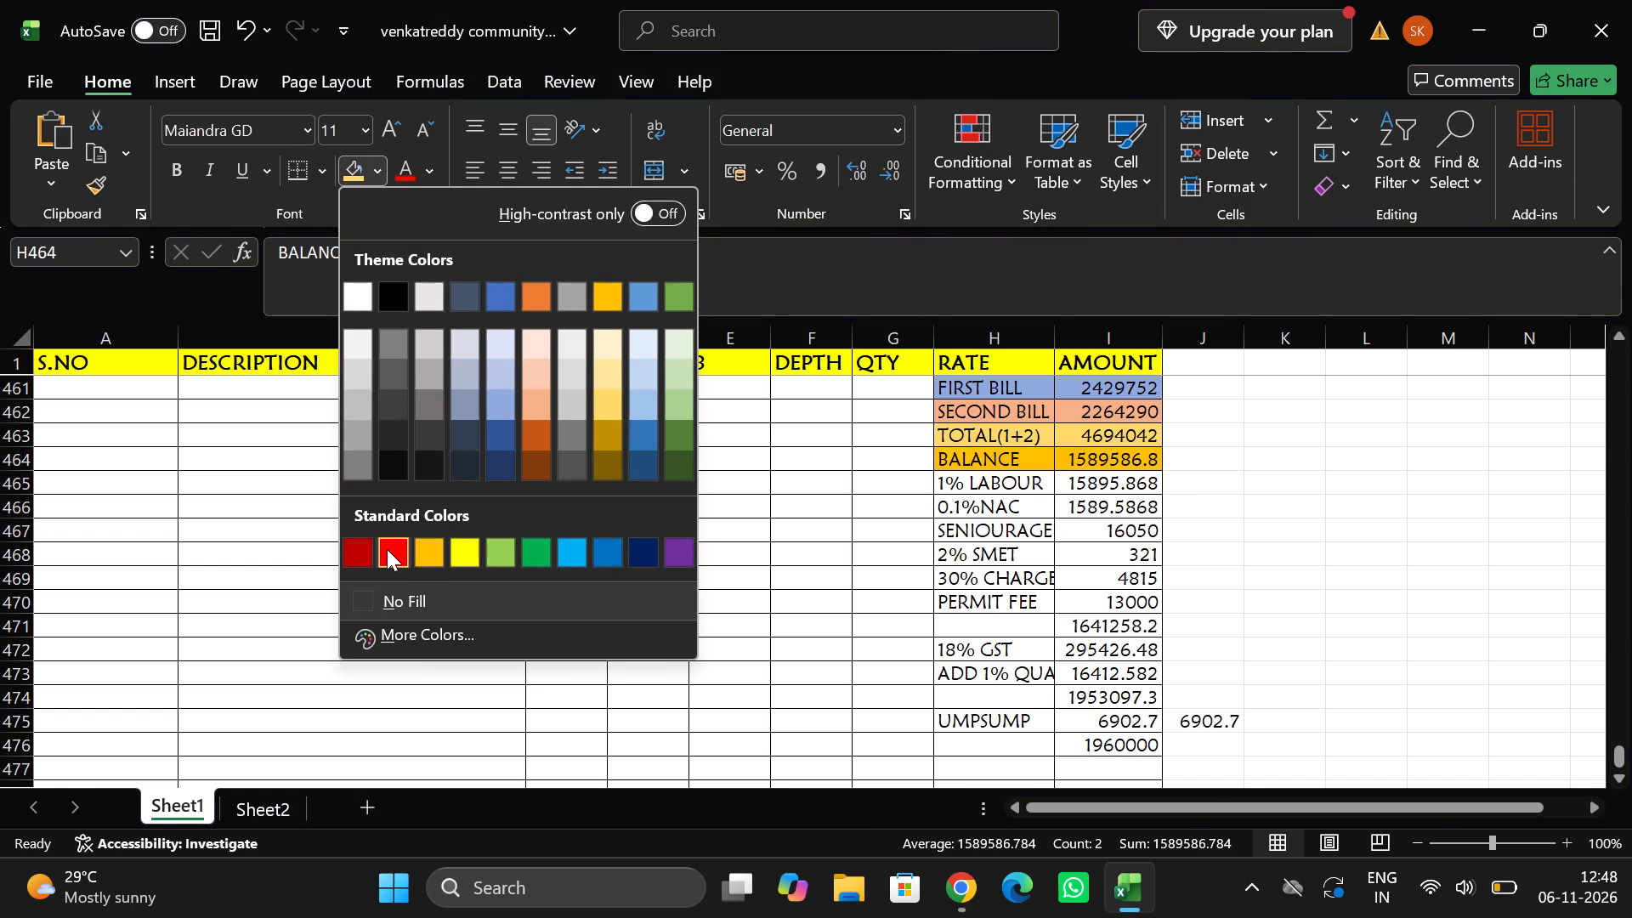
click(383, 549)
click(734, 512)
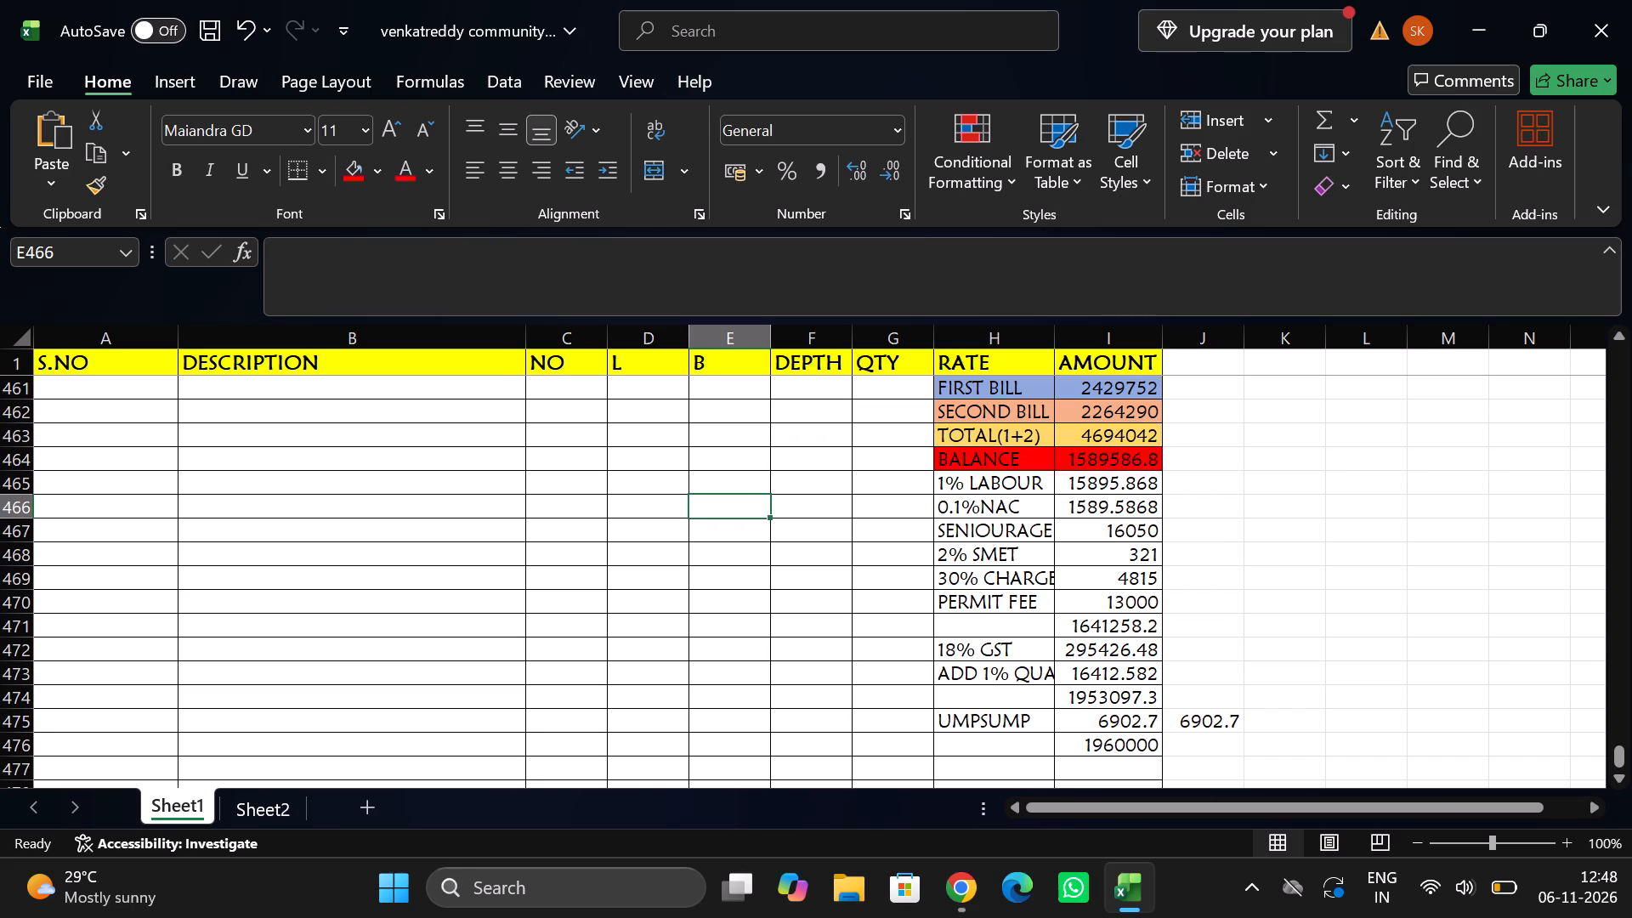
Insert a blank row above the BALANCE row, at row 464.
click(31, 454)
right_click(31, 454)
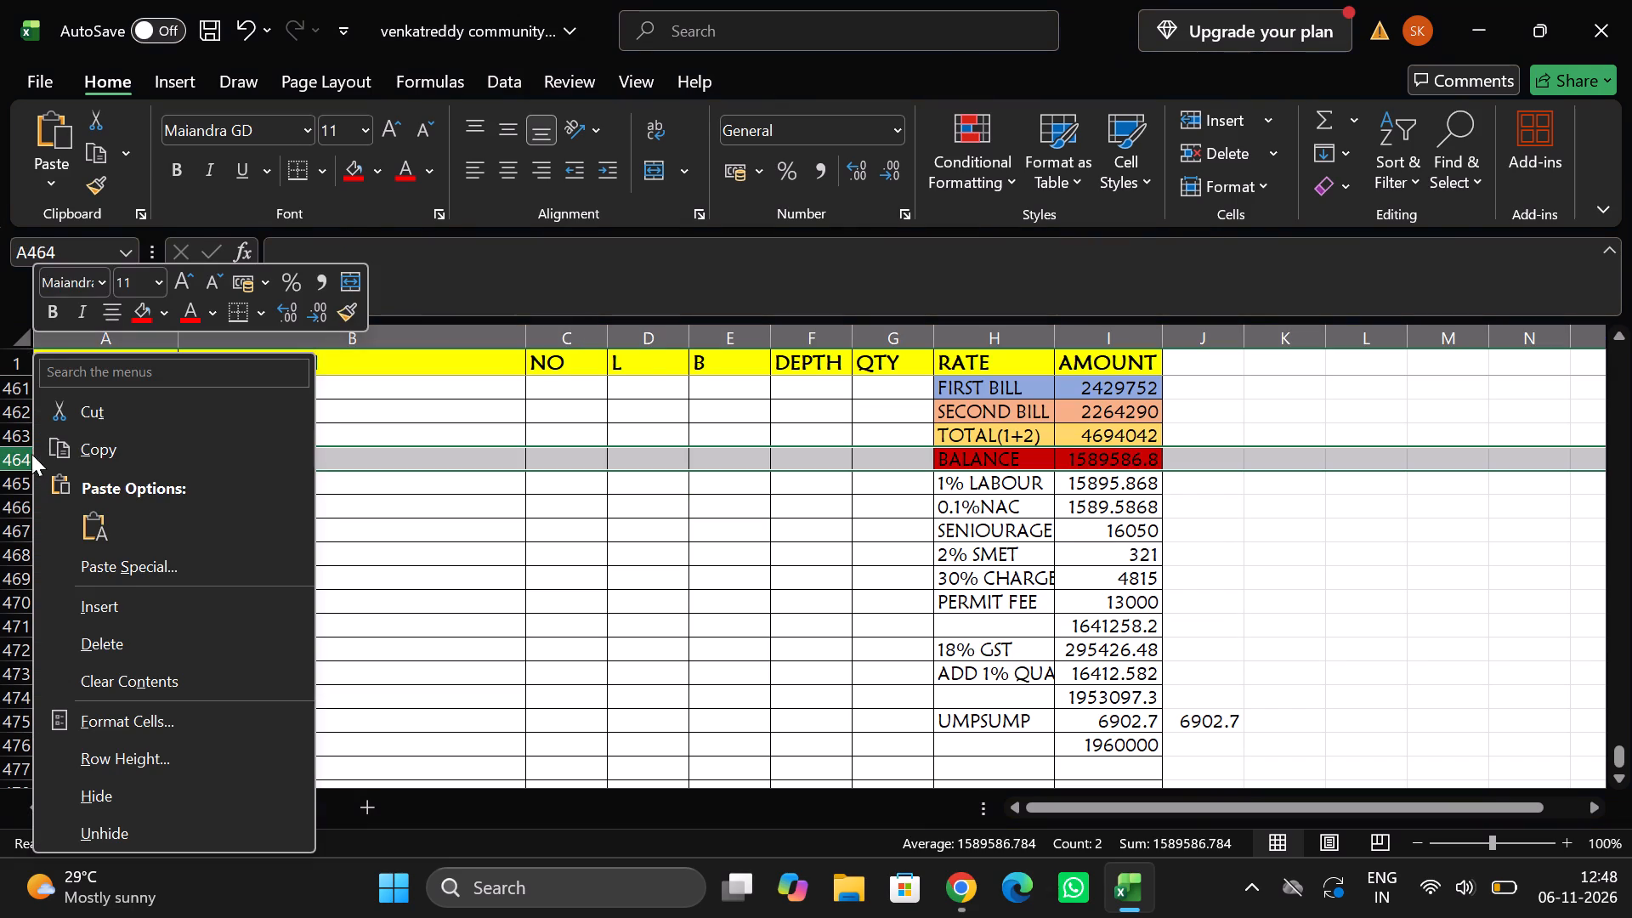
click(108, 607)
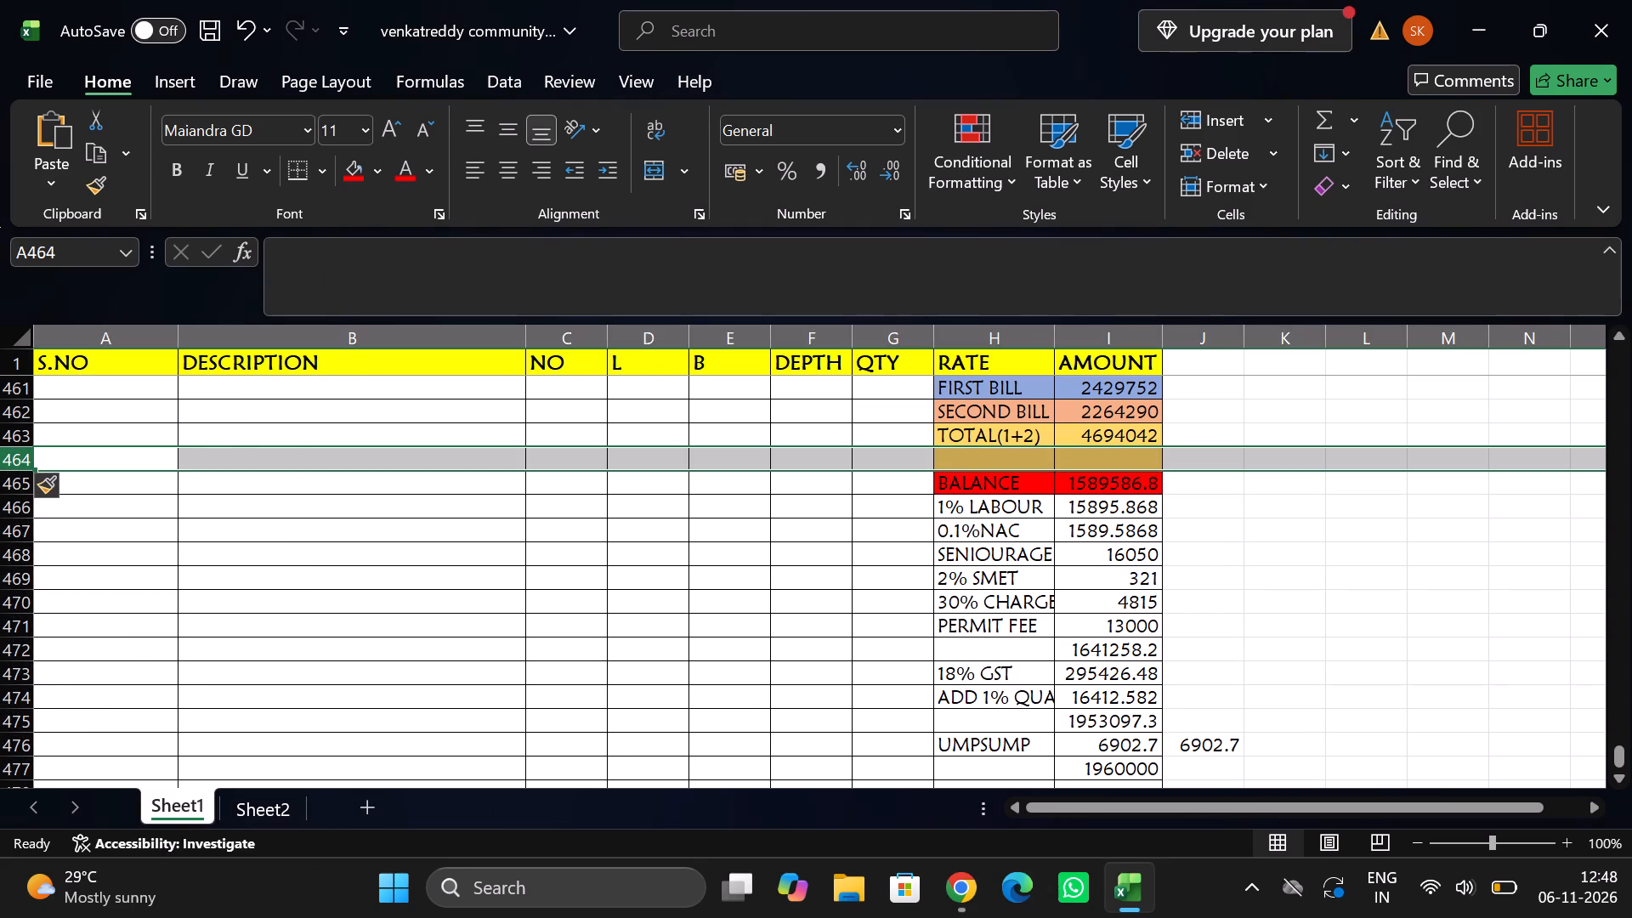
click(564, 458)
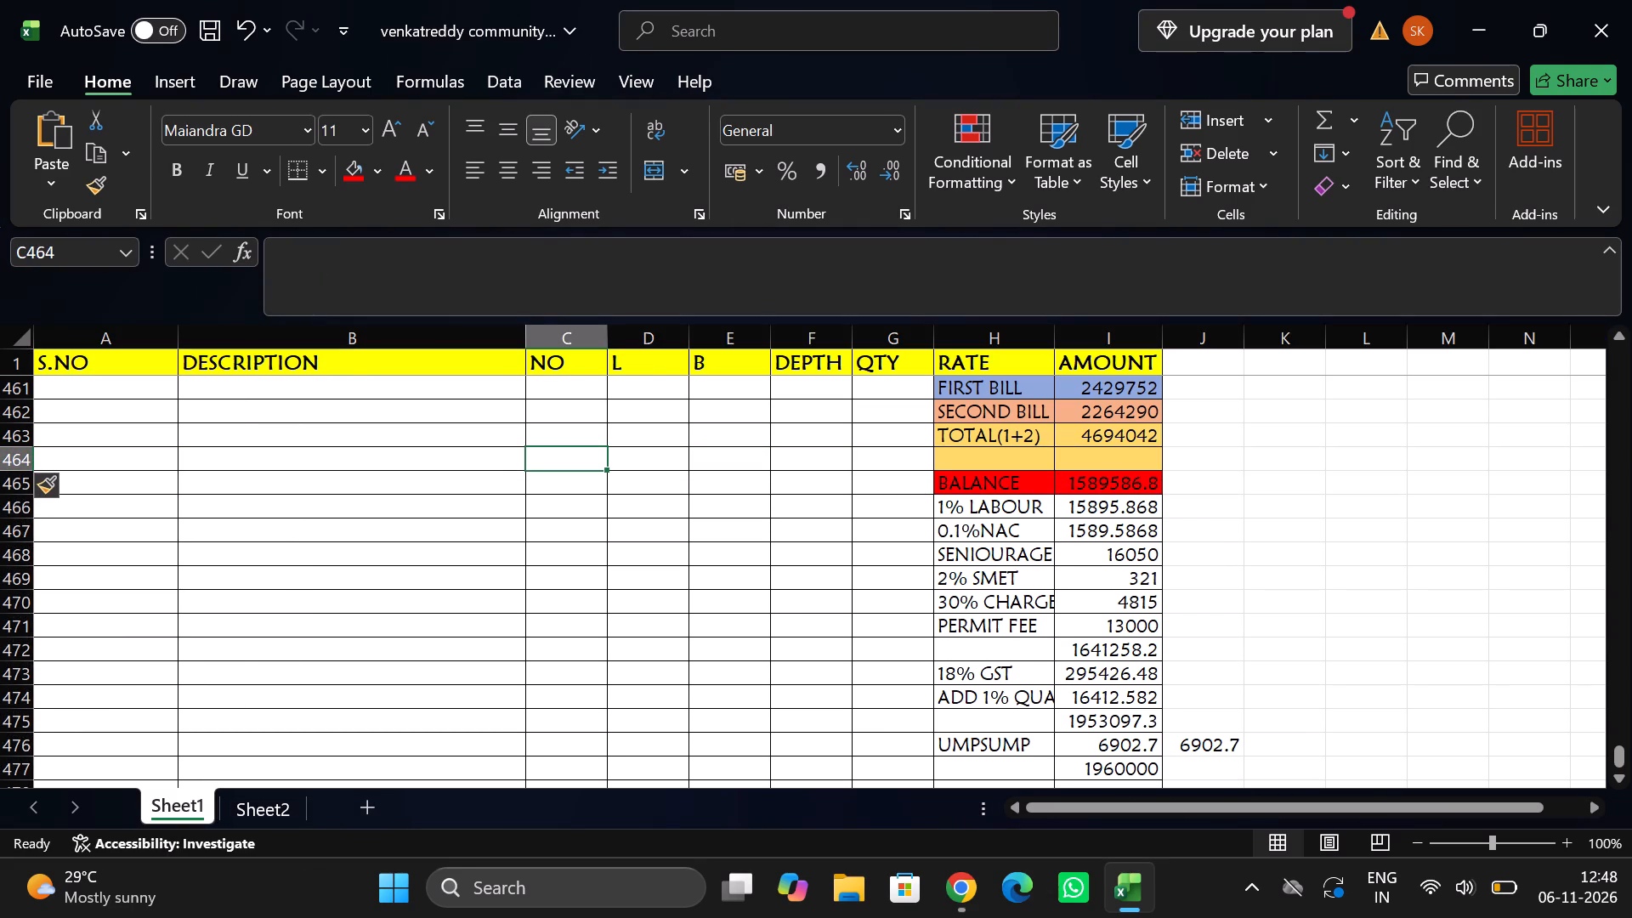
Change the fill of the blank cells H464:I464 between the total and the balance to white.
drag(1018, 458, 1074, 454)
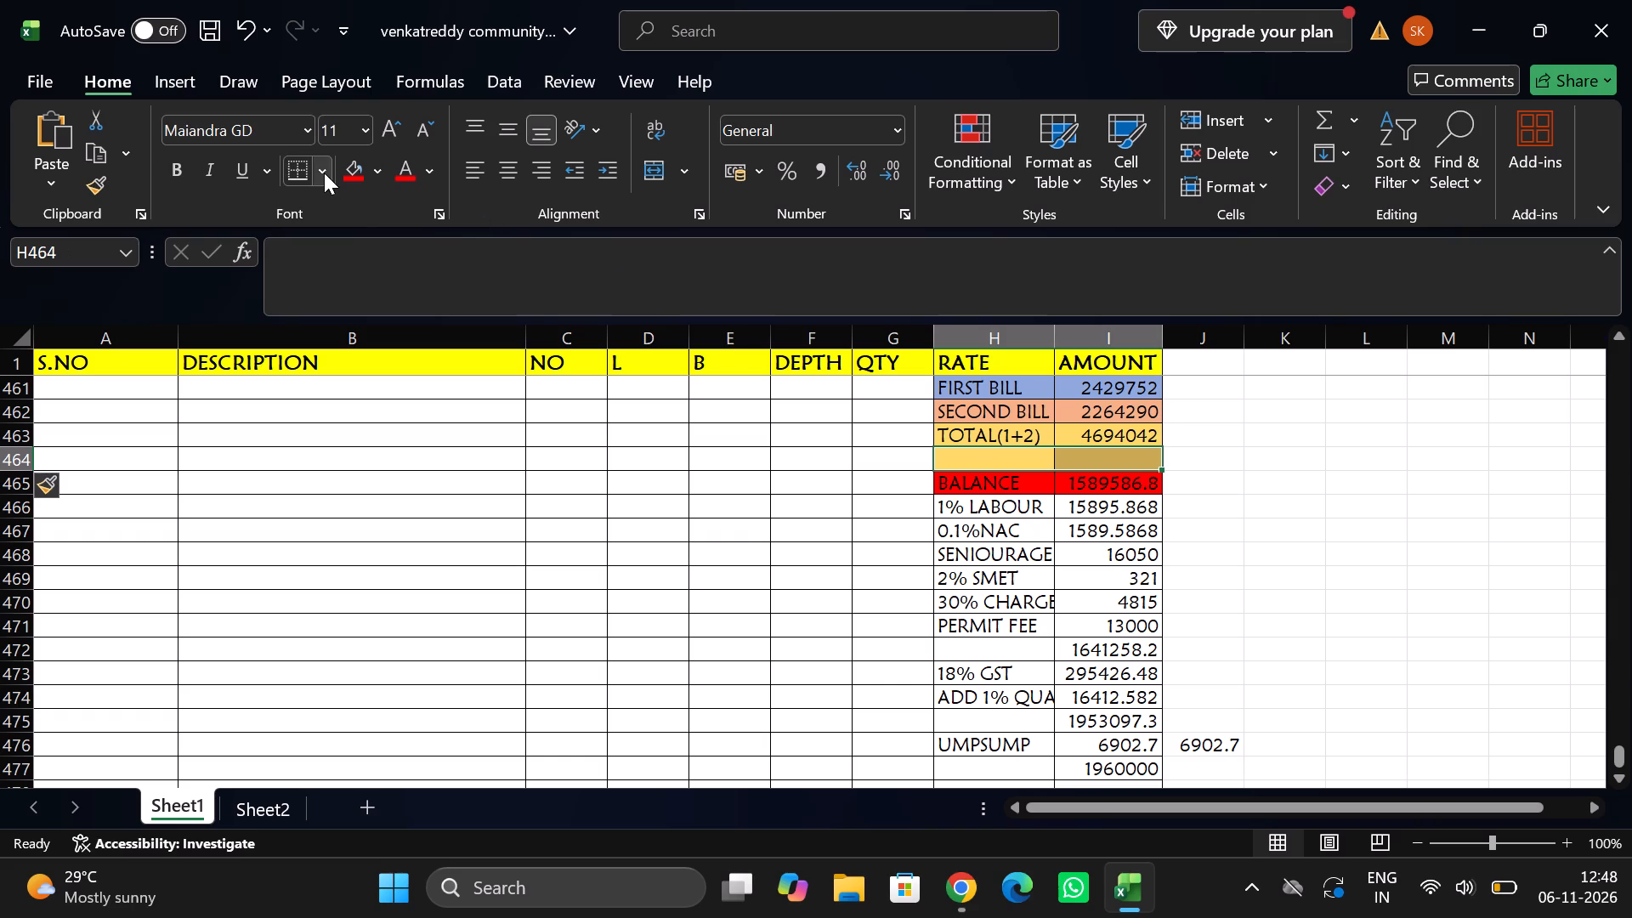
click(374, 170)
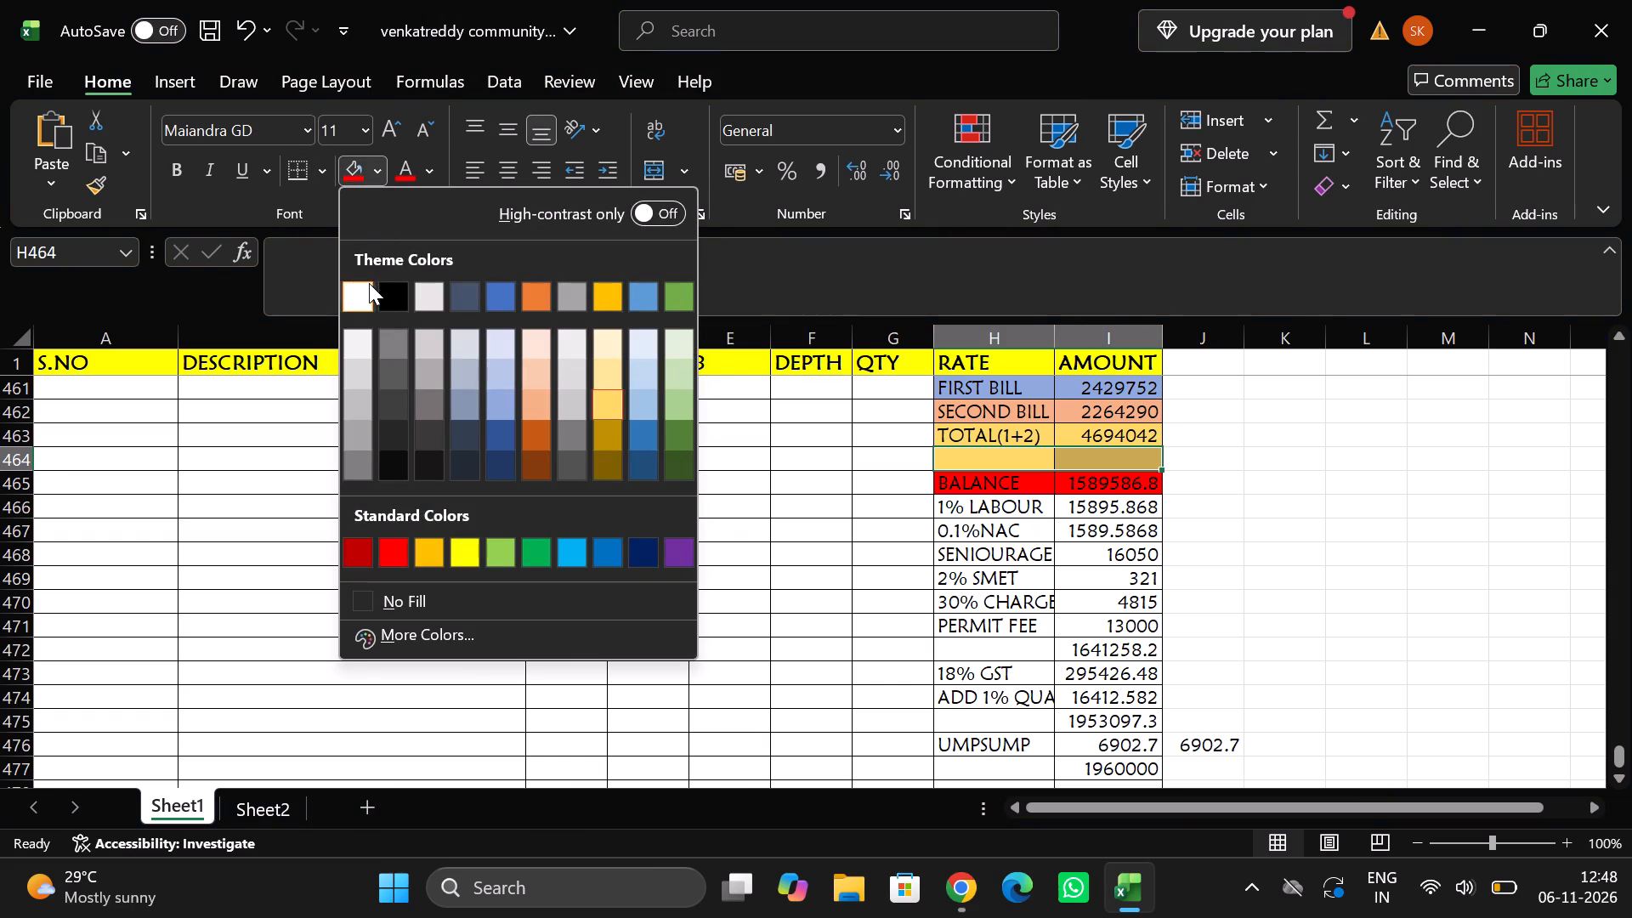
click(369, 283)
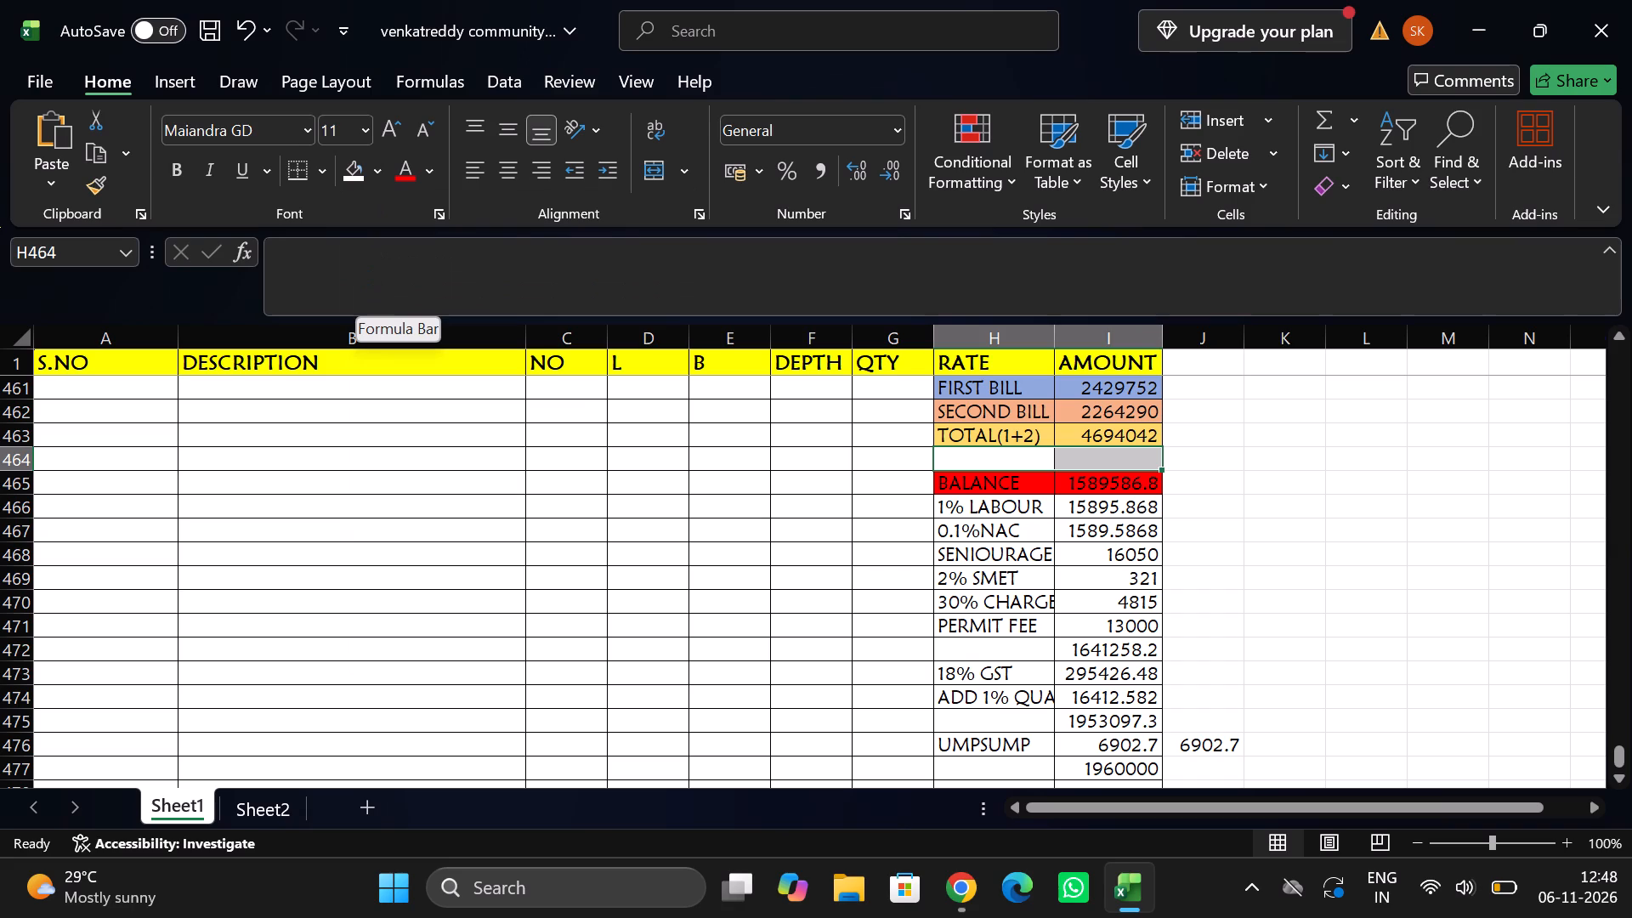
click(705, 483)
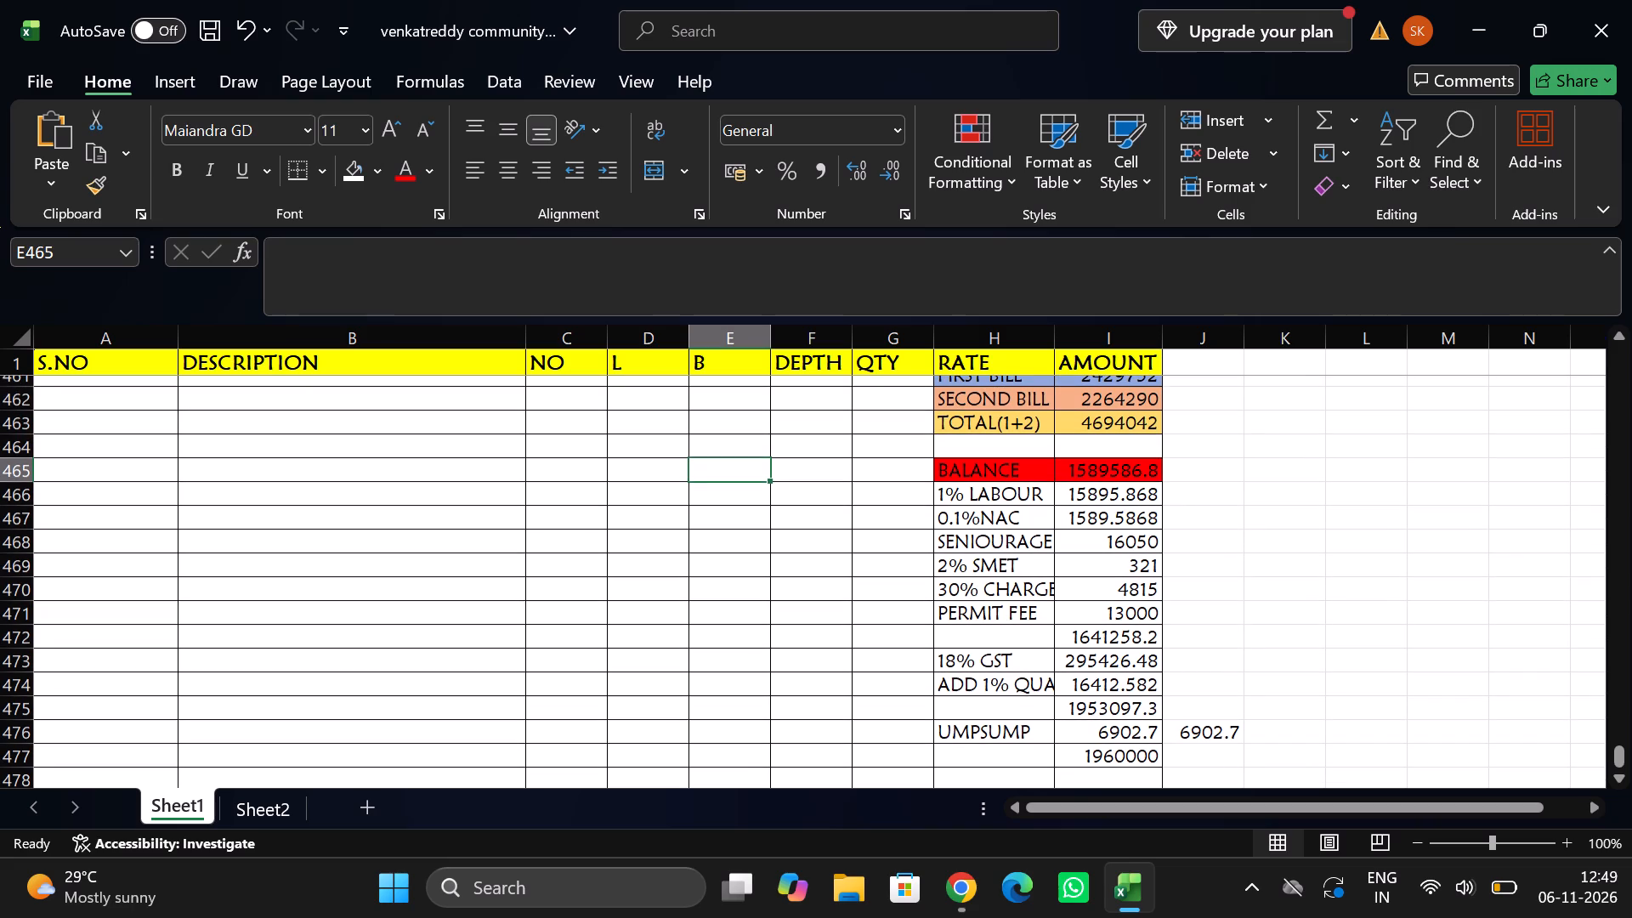
Clear the helper difference calculation in J476, beside the UMPSUMP amount.
click(1205, 723)
key(BackSpace)
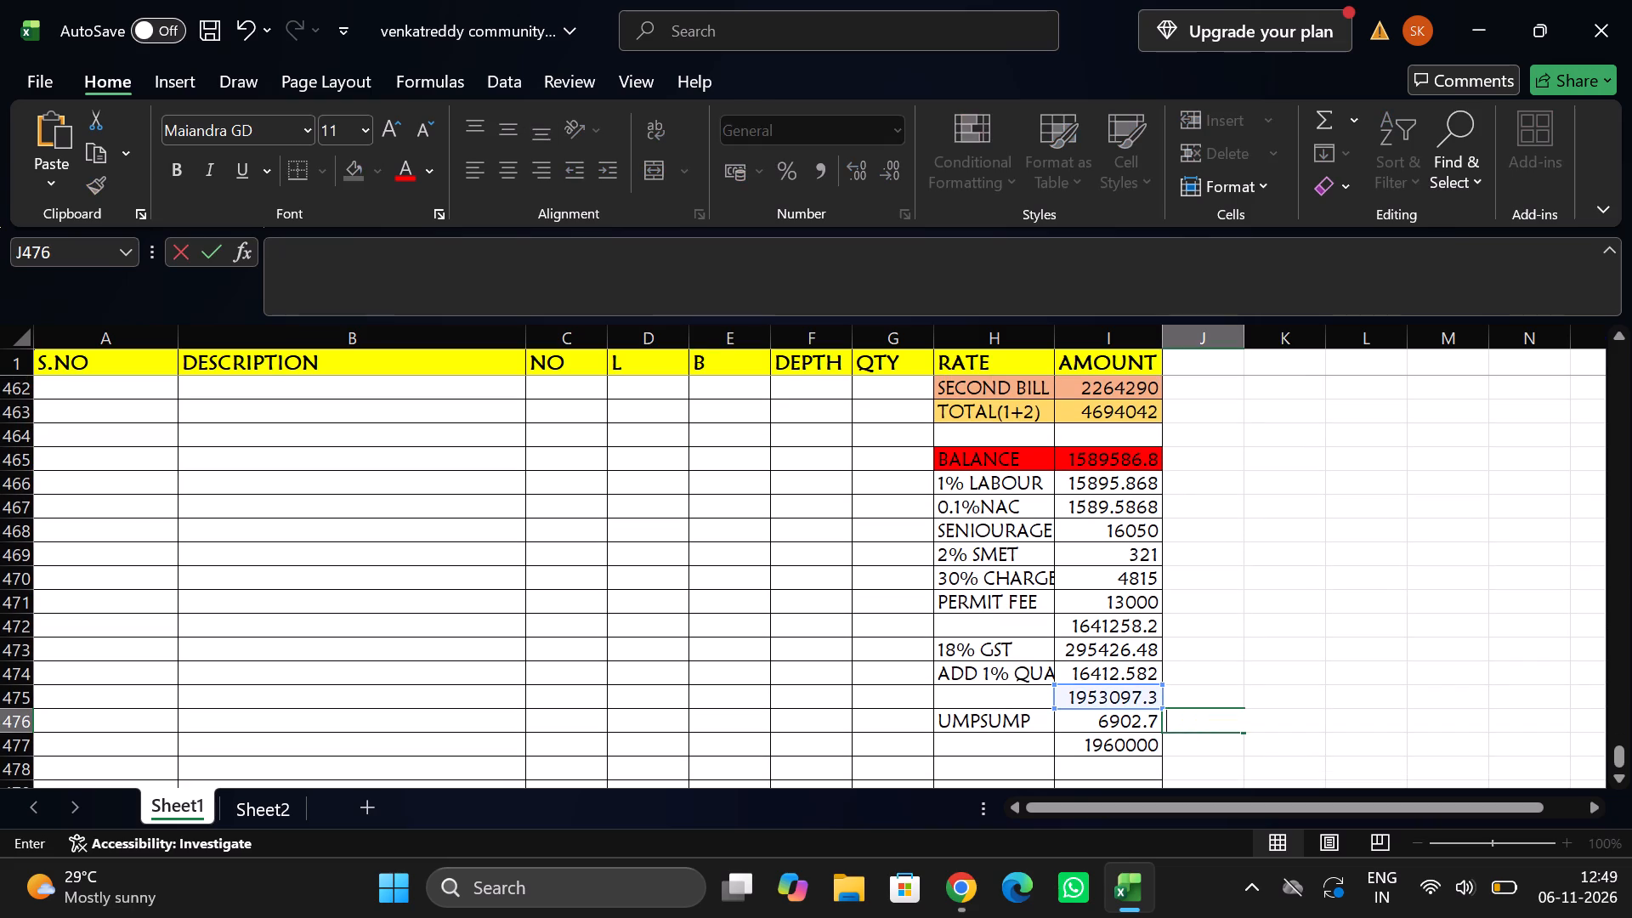
Auto-fit the width of column H to its longest label.
double_click(1052, 341)
click(1350, 569)
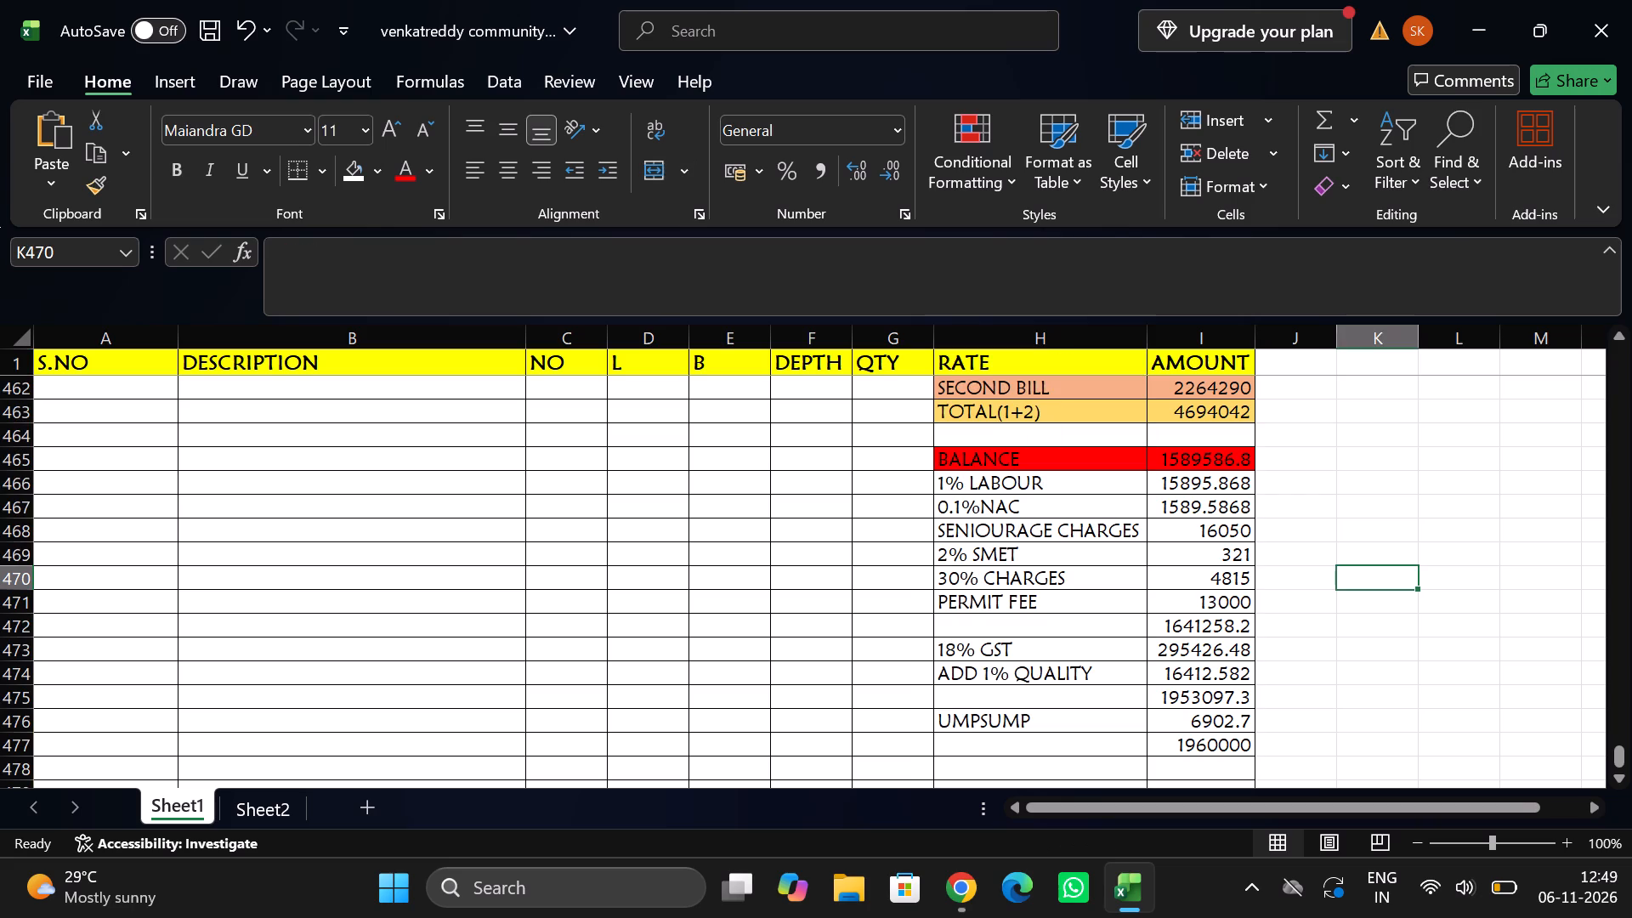
Capture a rectangular snip of the bill summary from FIRST BILL to the final amount, cells H461:I477, with Snipping Tool.
scroll(1350, 569, up, 2)
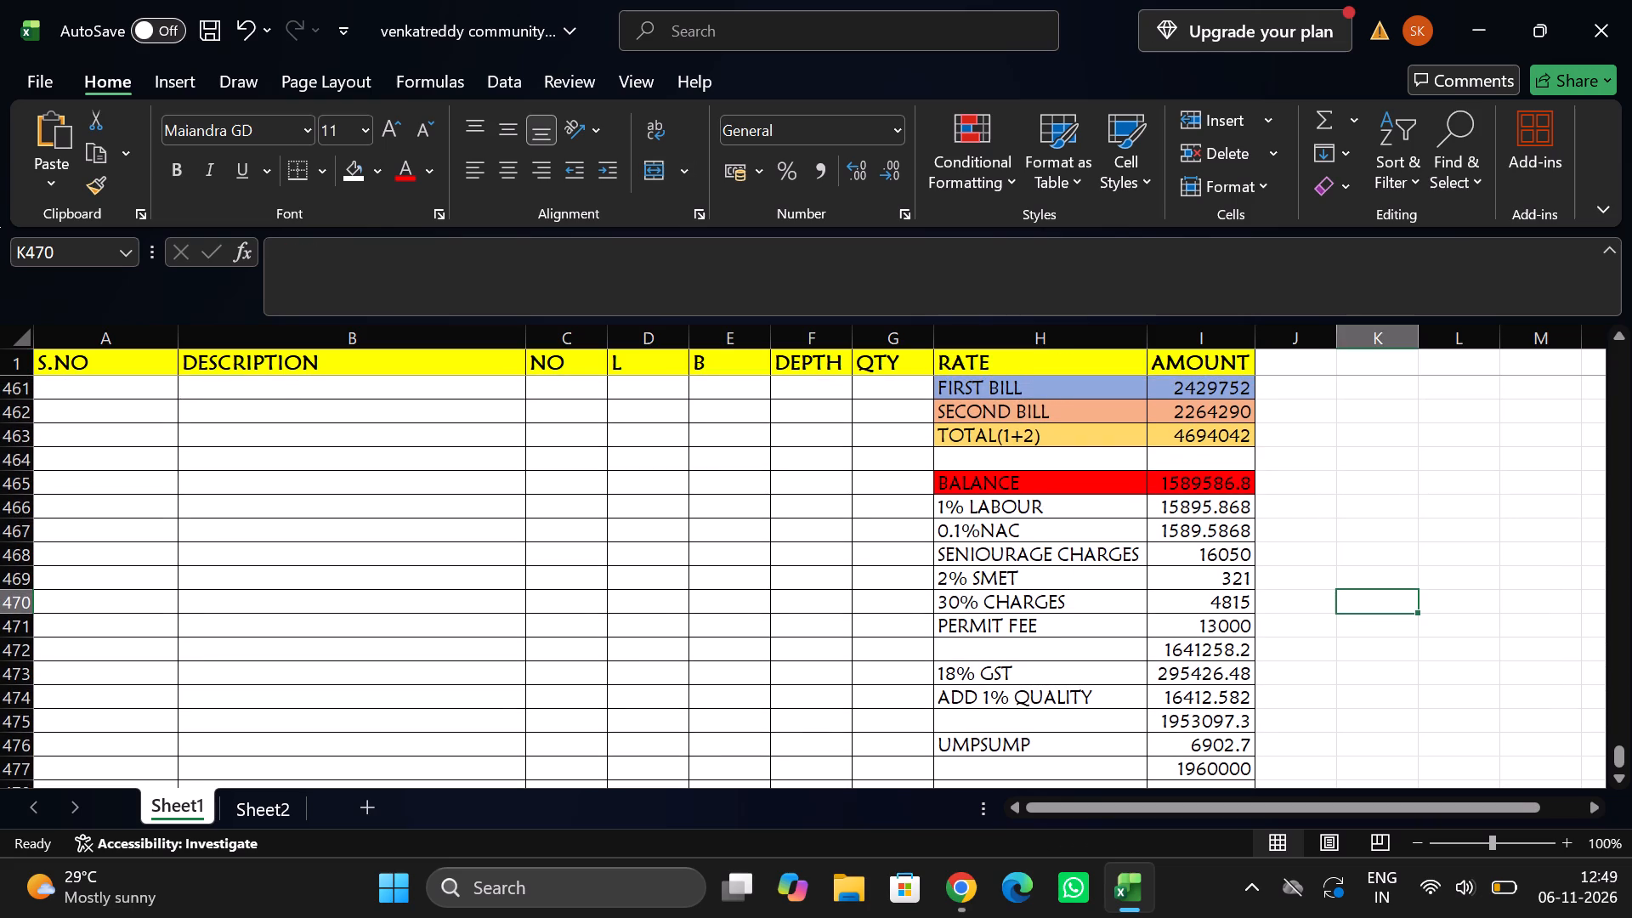
click(565, 882)
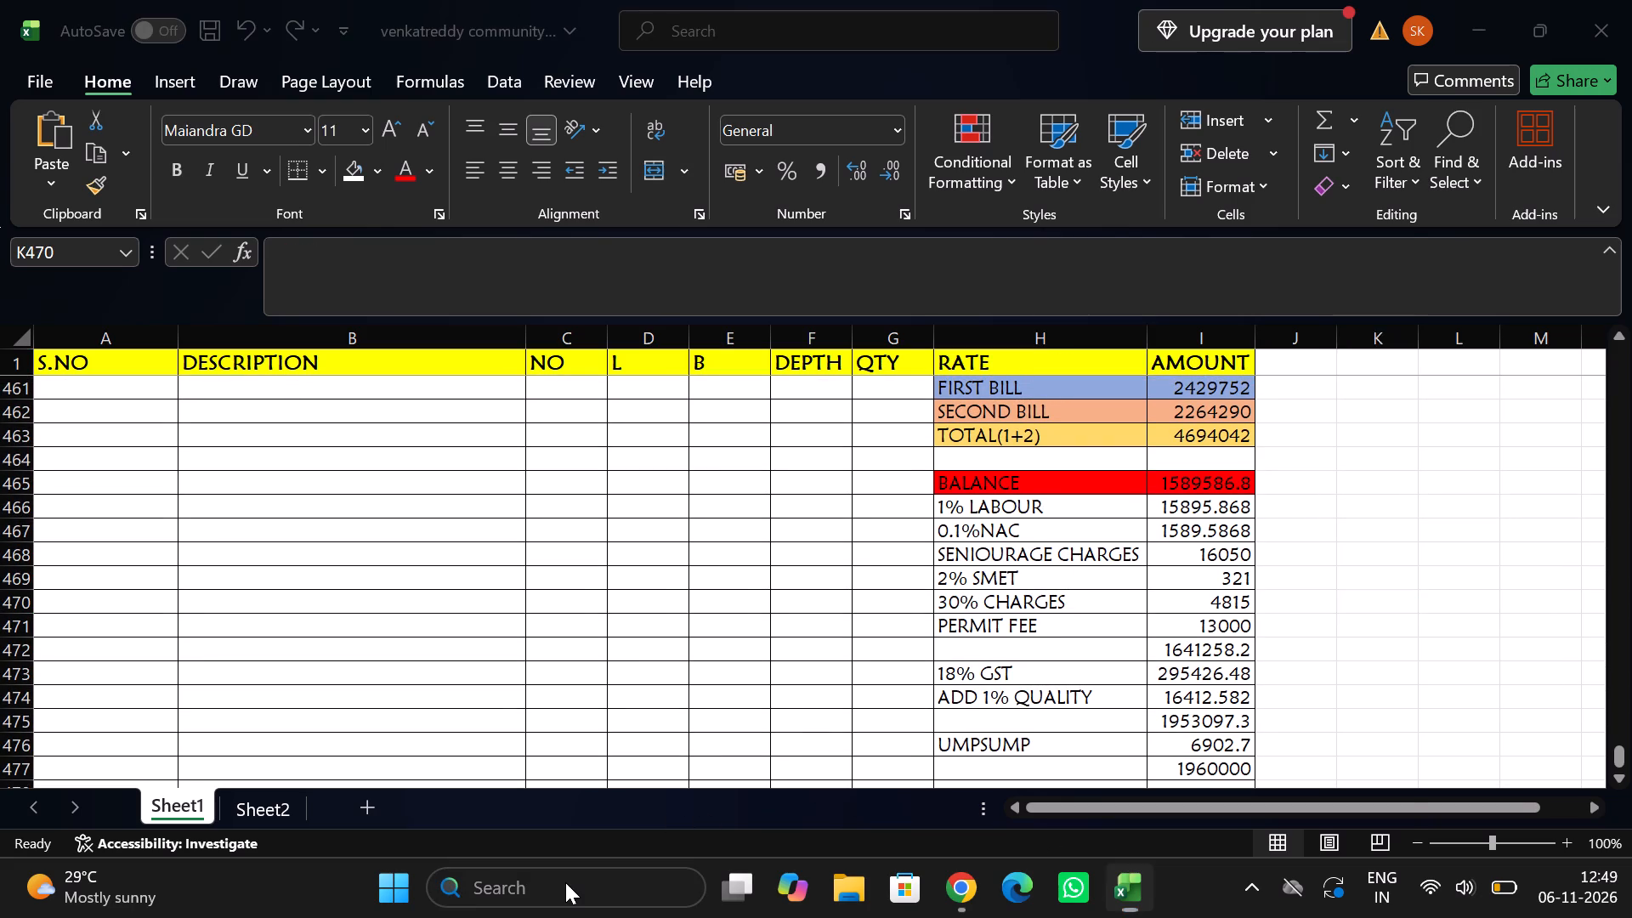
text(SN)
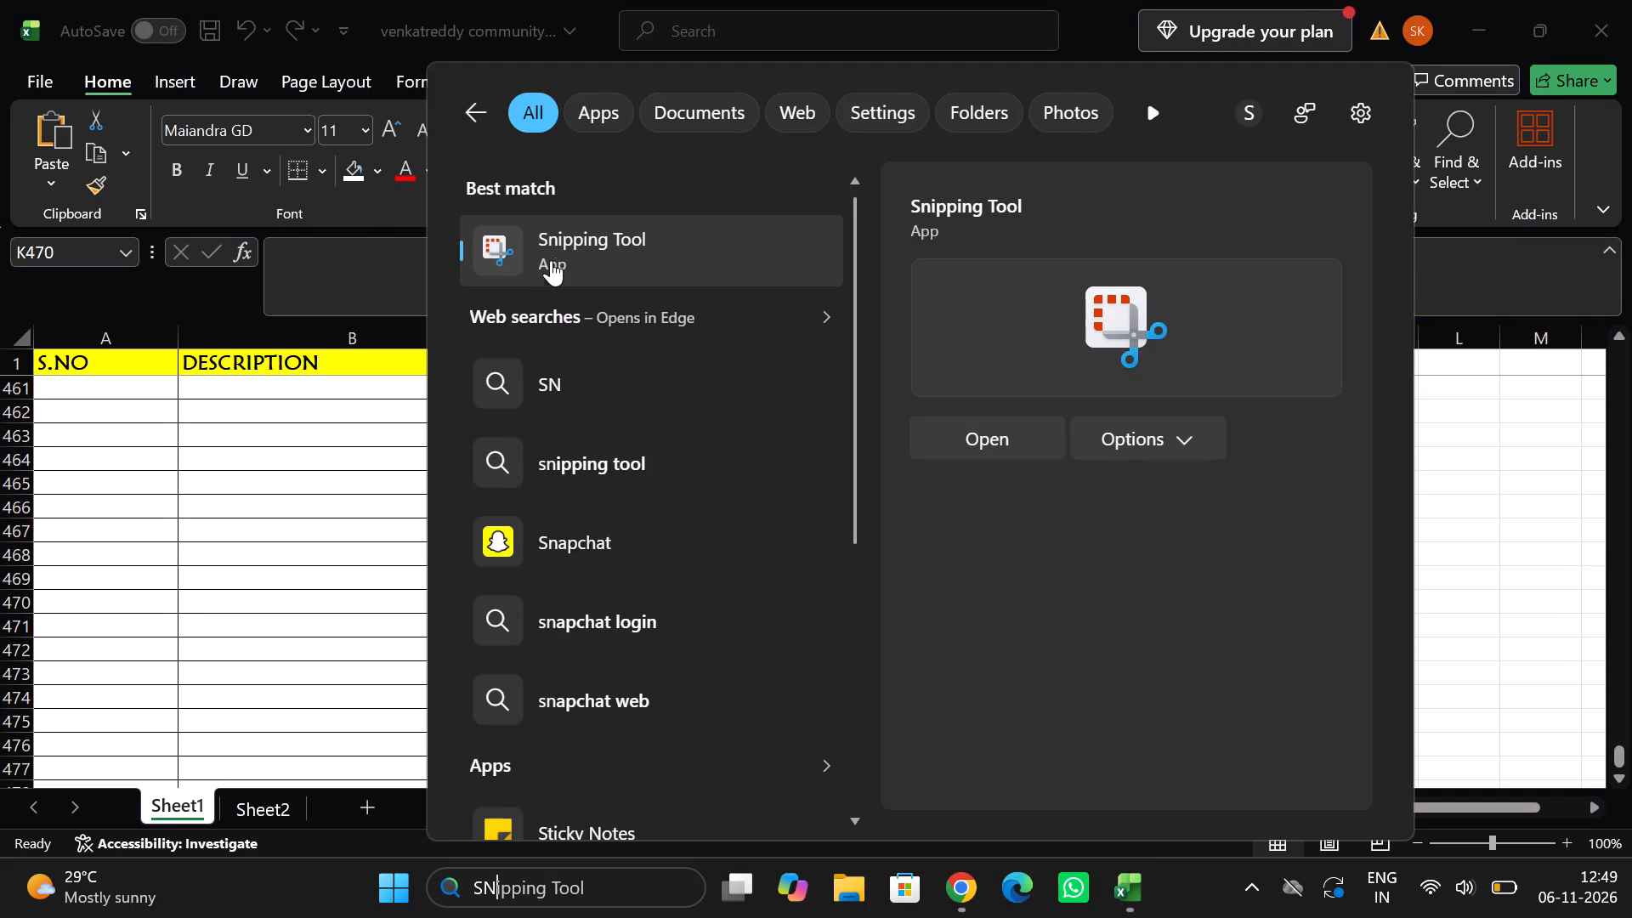
click(555, 256)
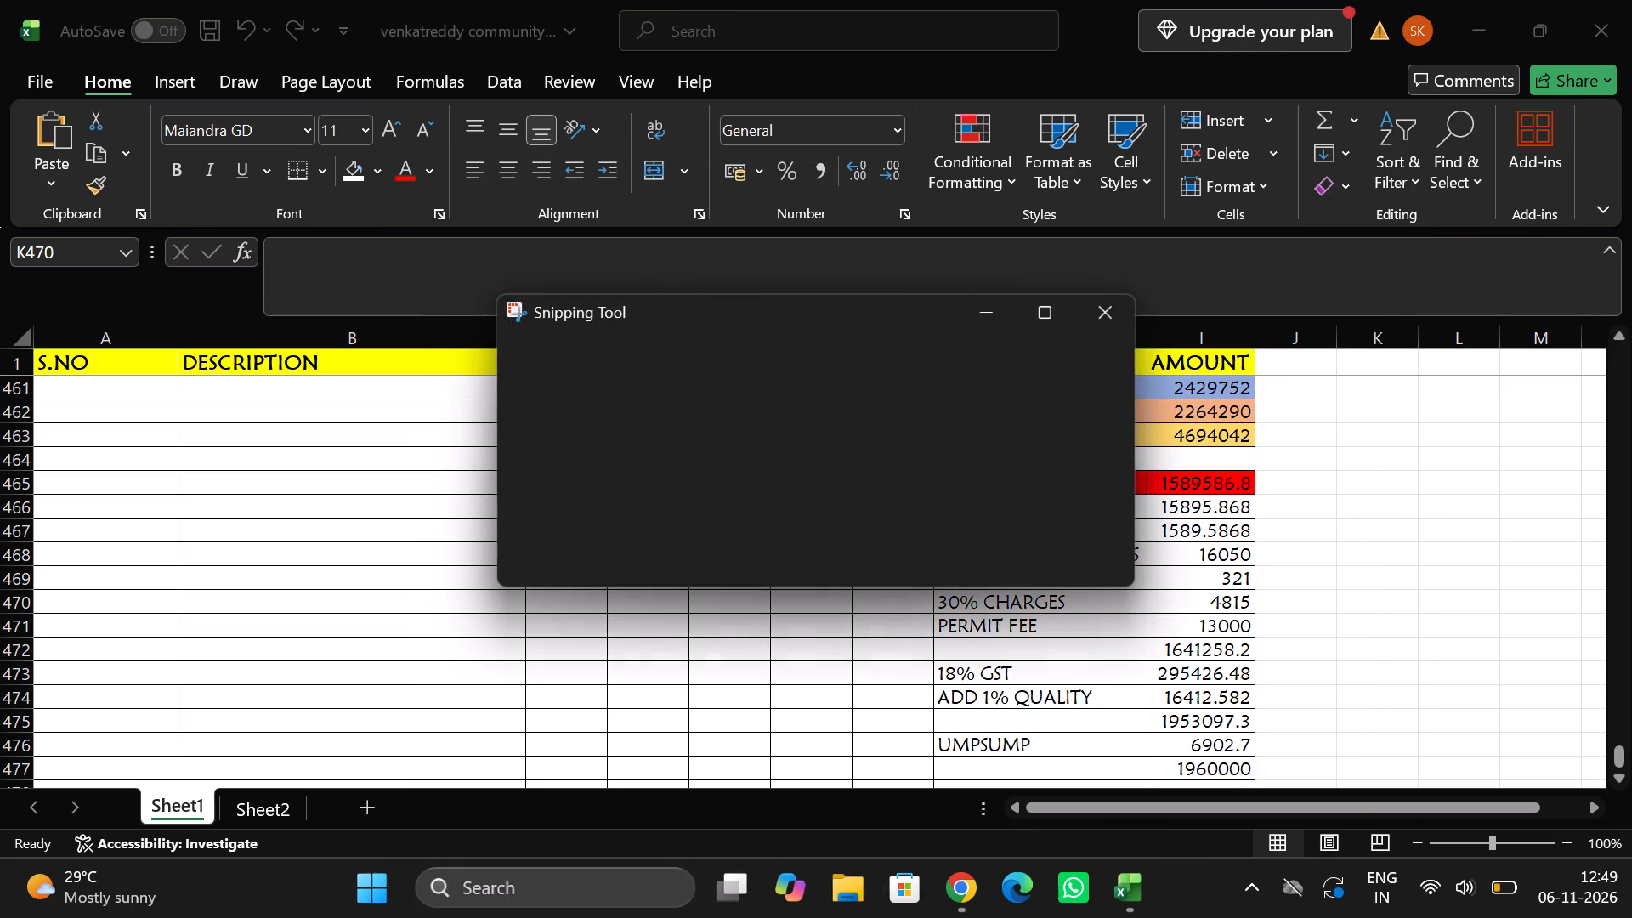
click(583, 361)
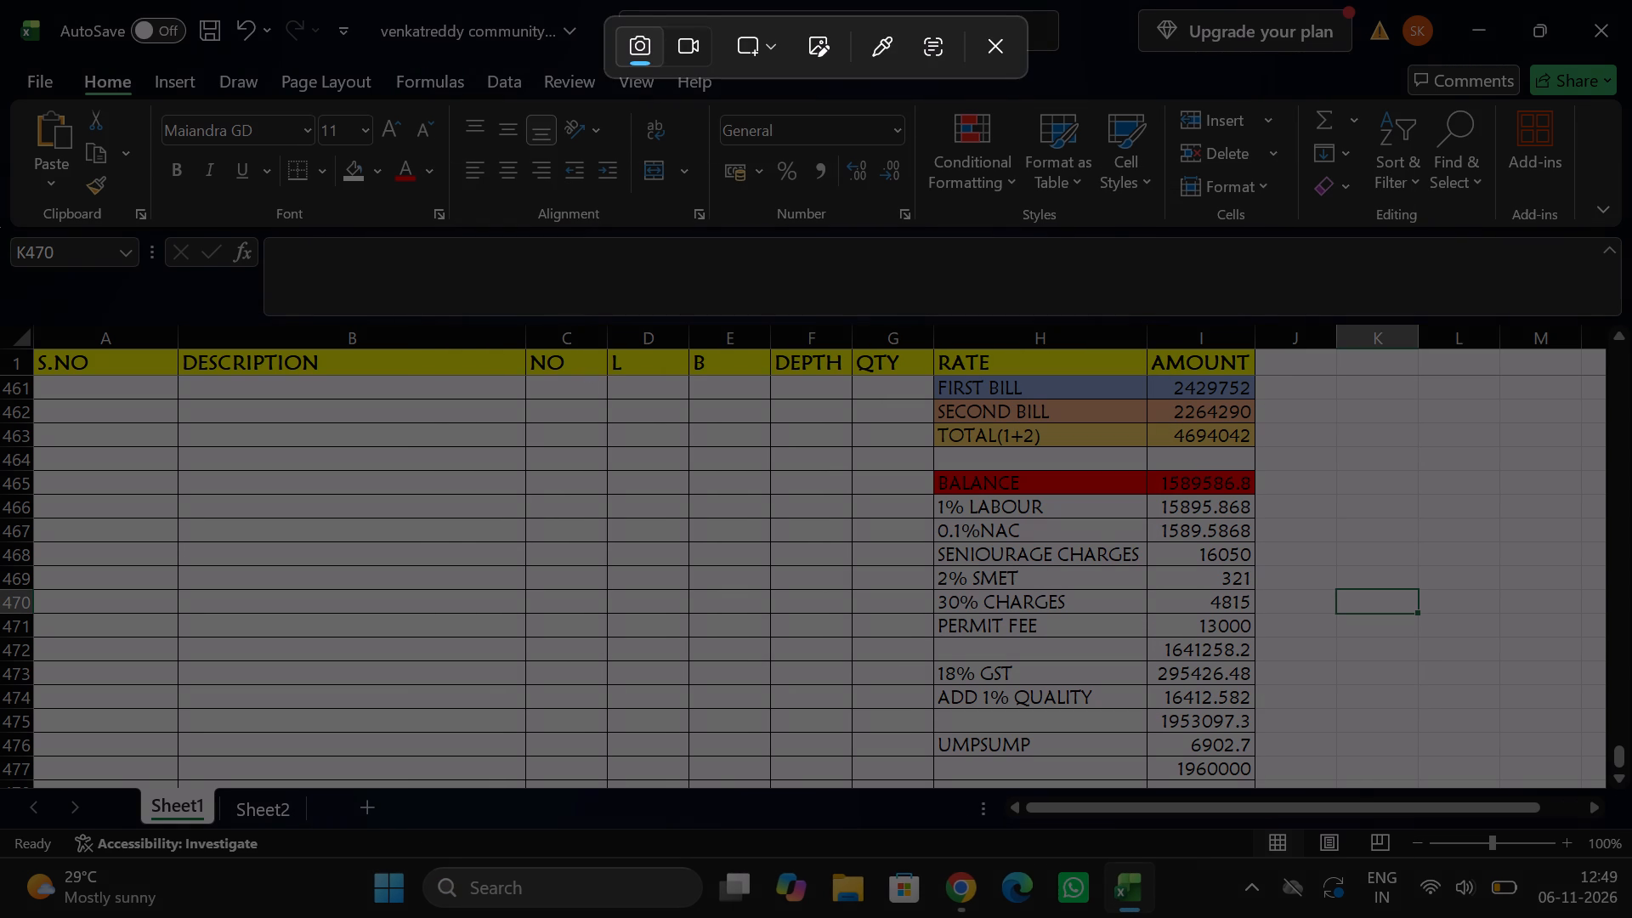
drag(922, 376, 1251, 592)
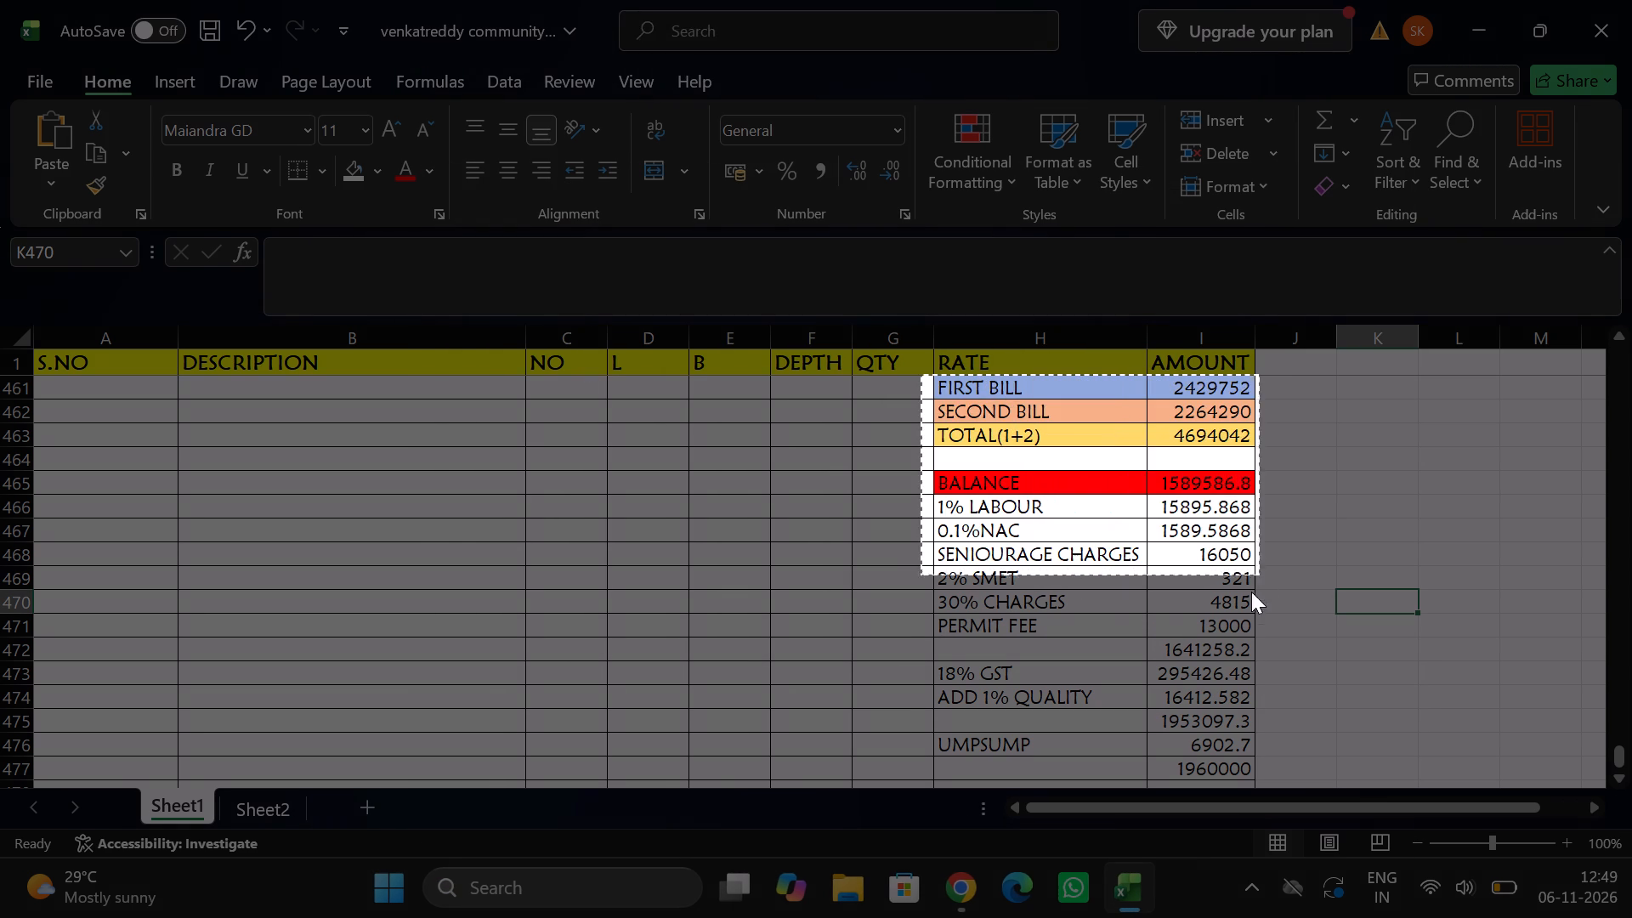
drag(1251, 592, 1248, 785)
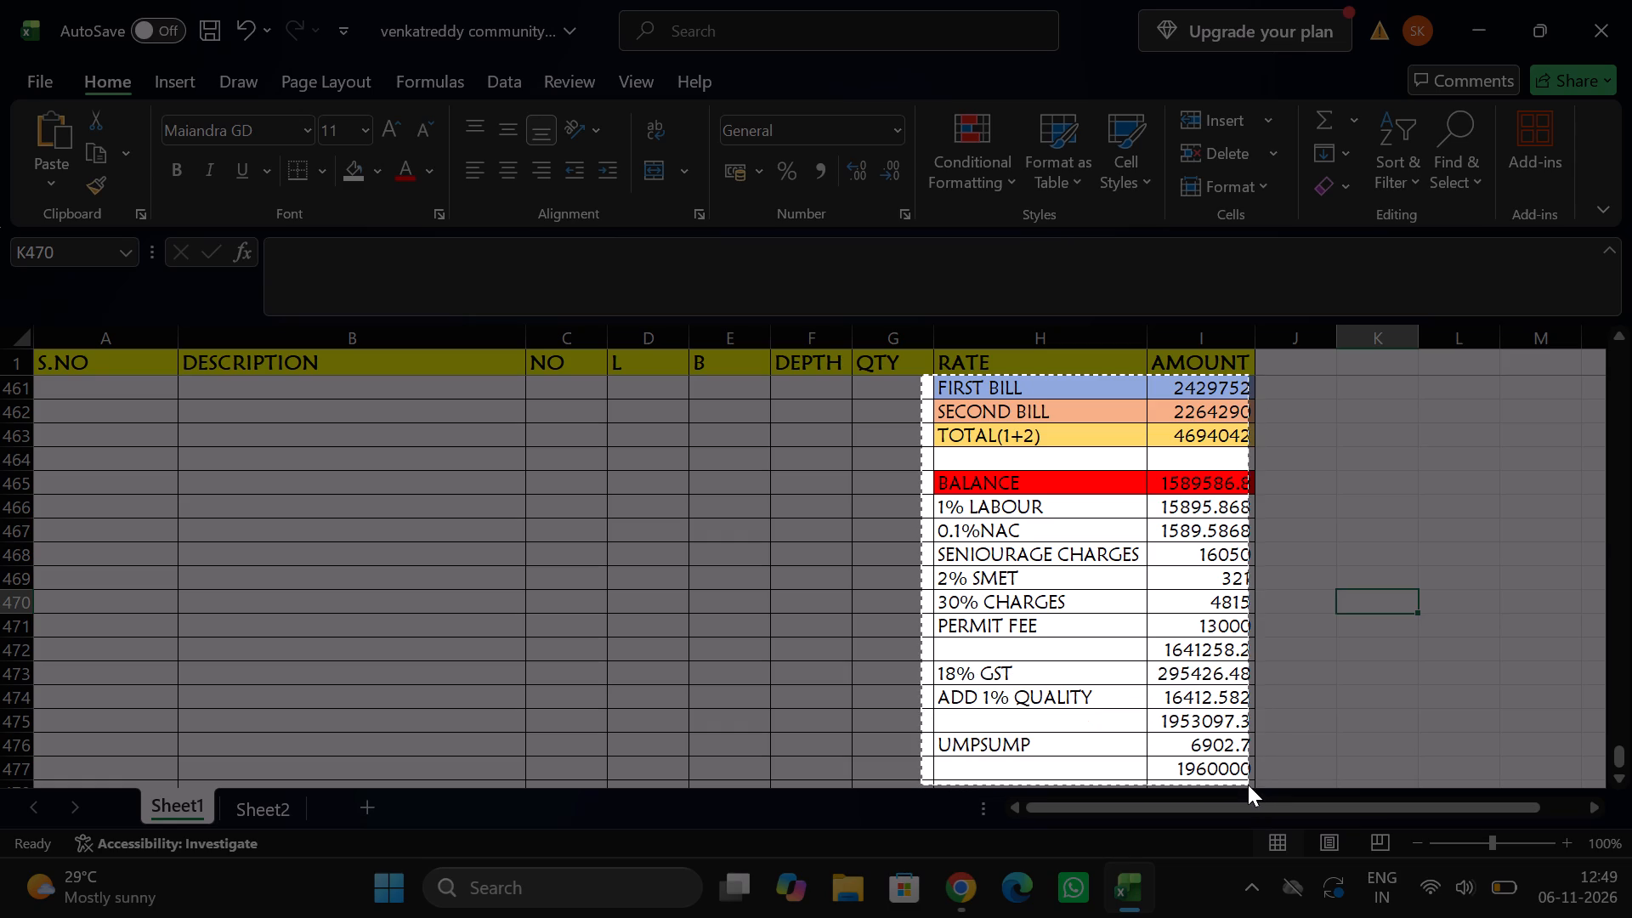
drag(1248, 785, 1257, 779)
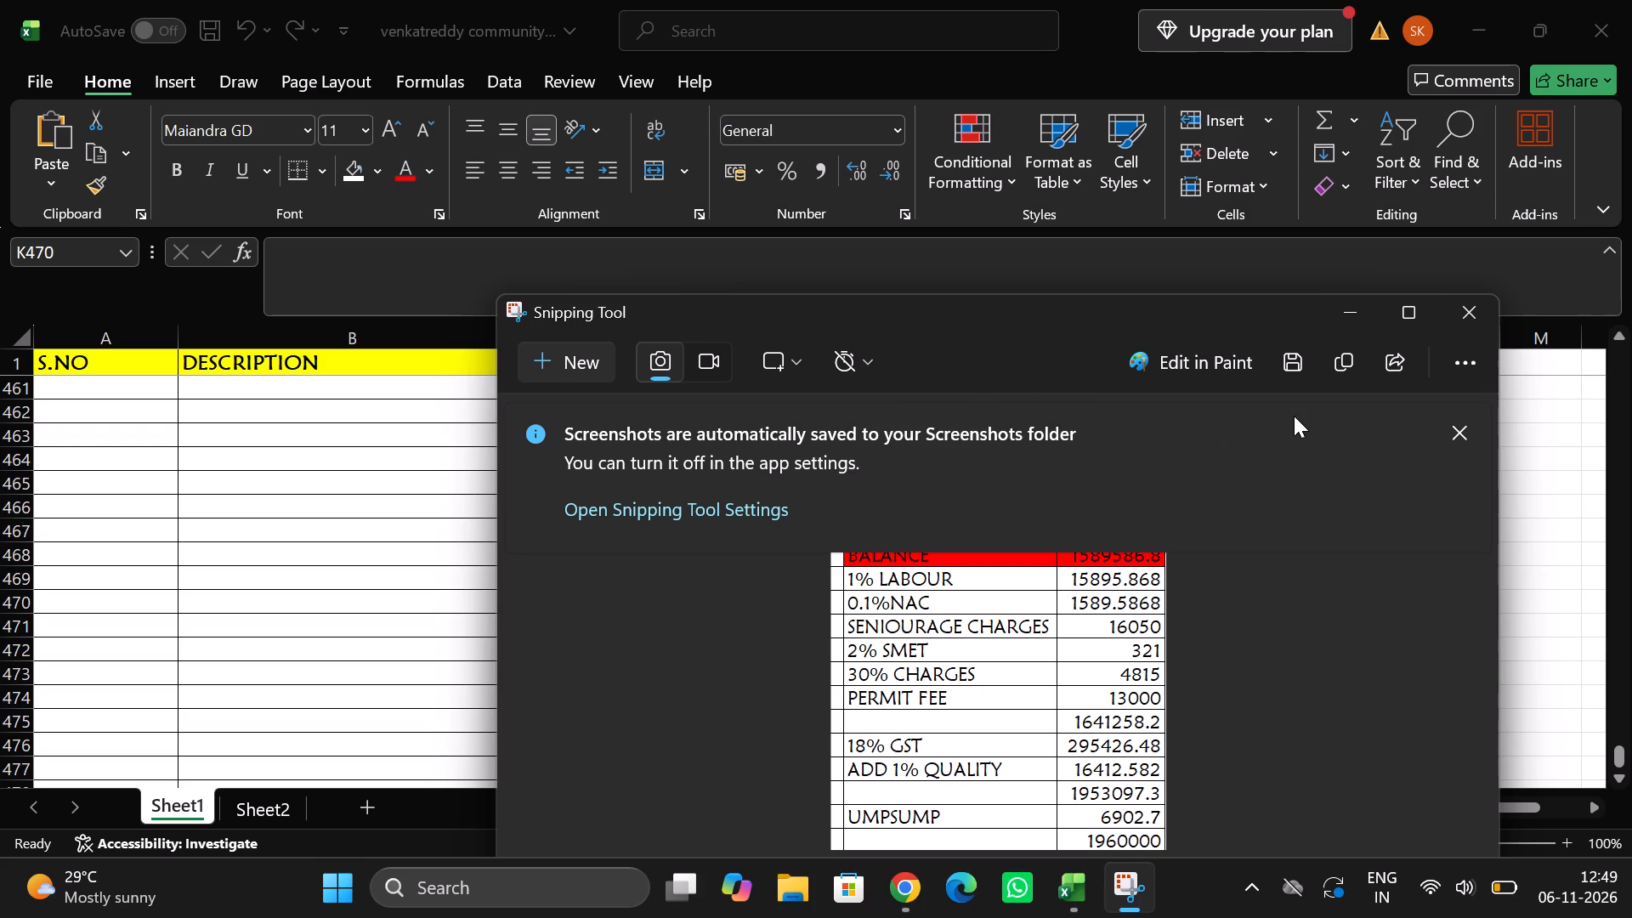
Save the captured bill summary to the Desktop as a PNG image named AMOUNT.
click(1385, 352)
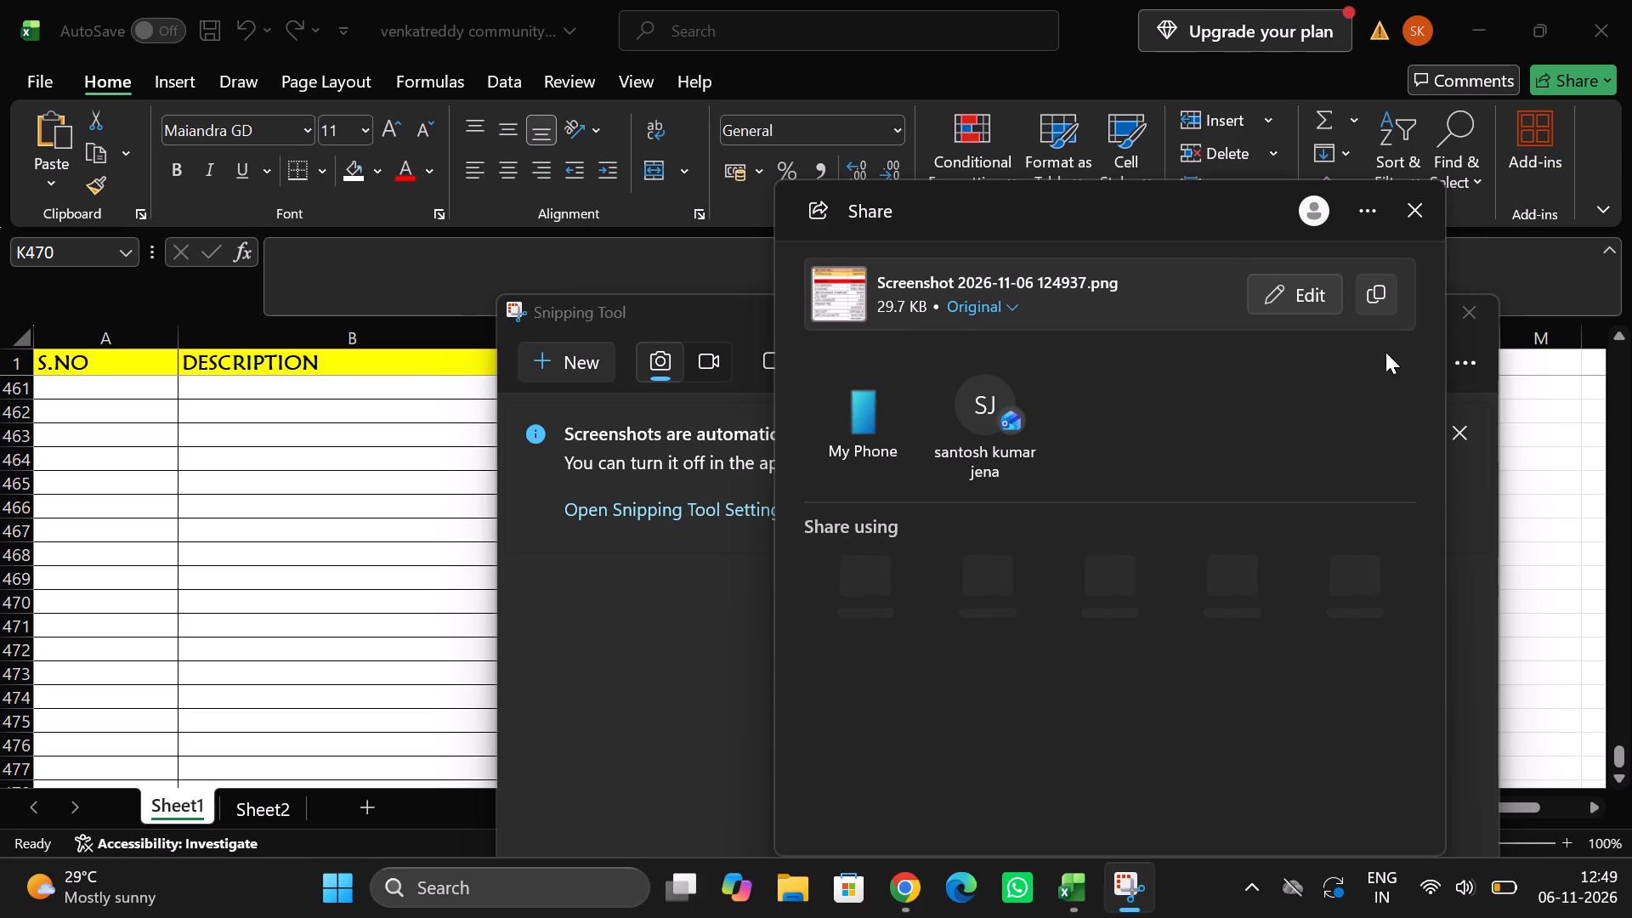
click(1416, 222)
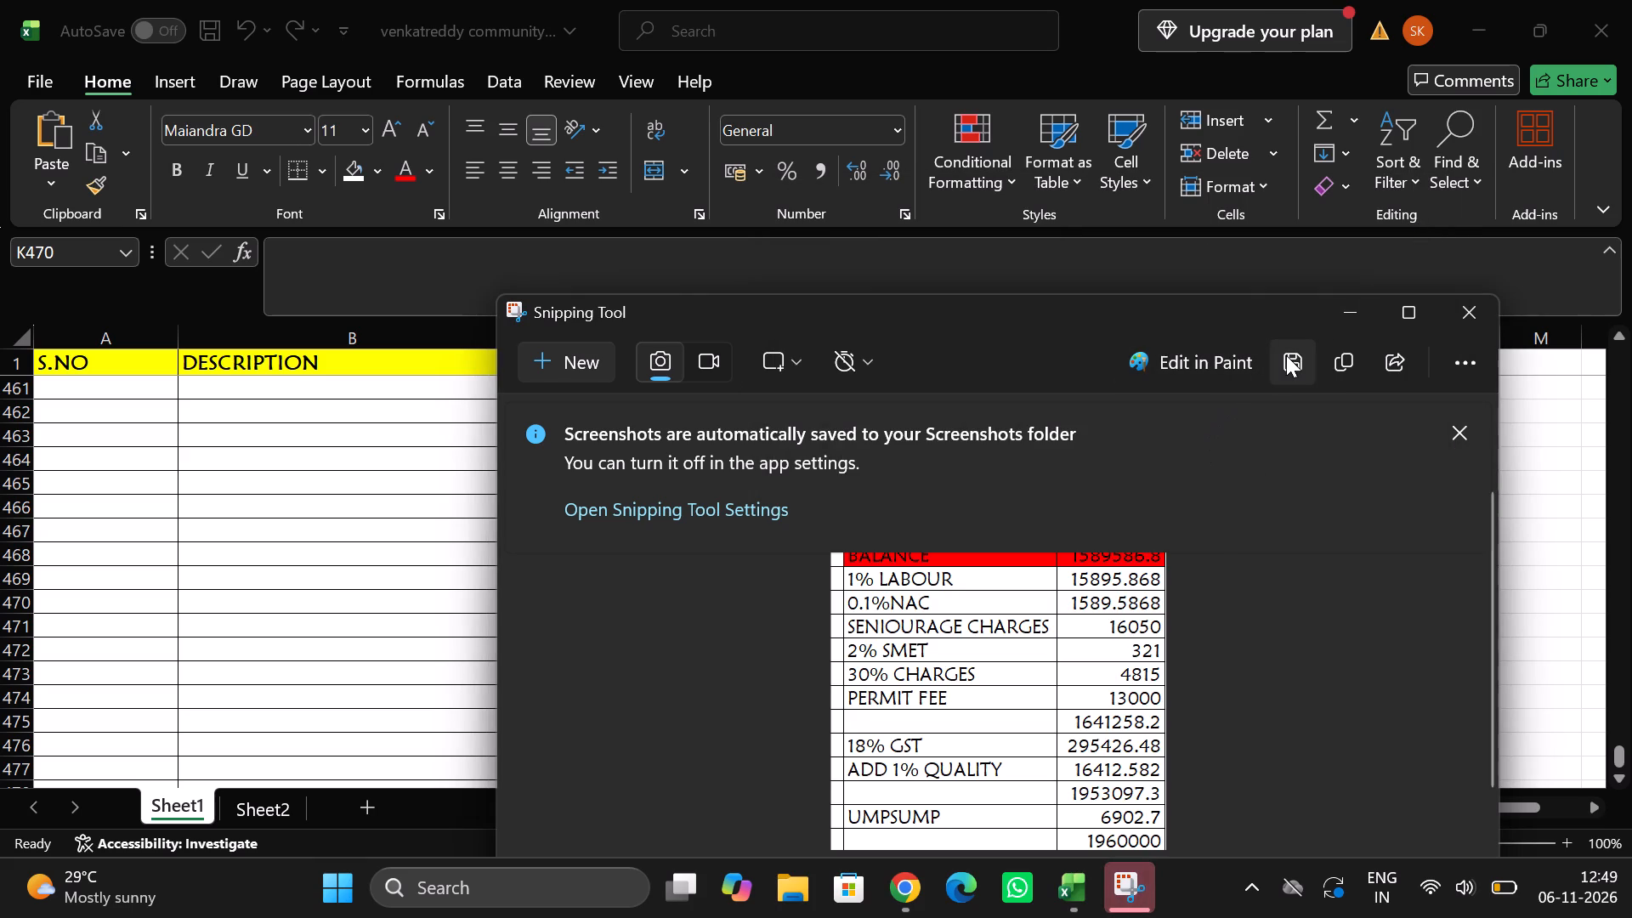
click(1286, 355)
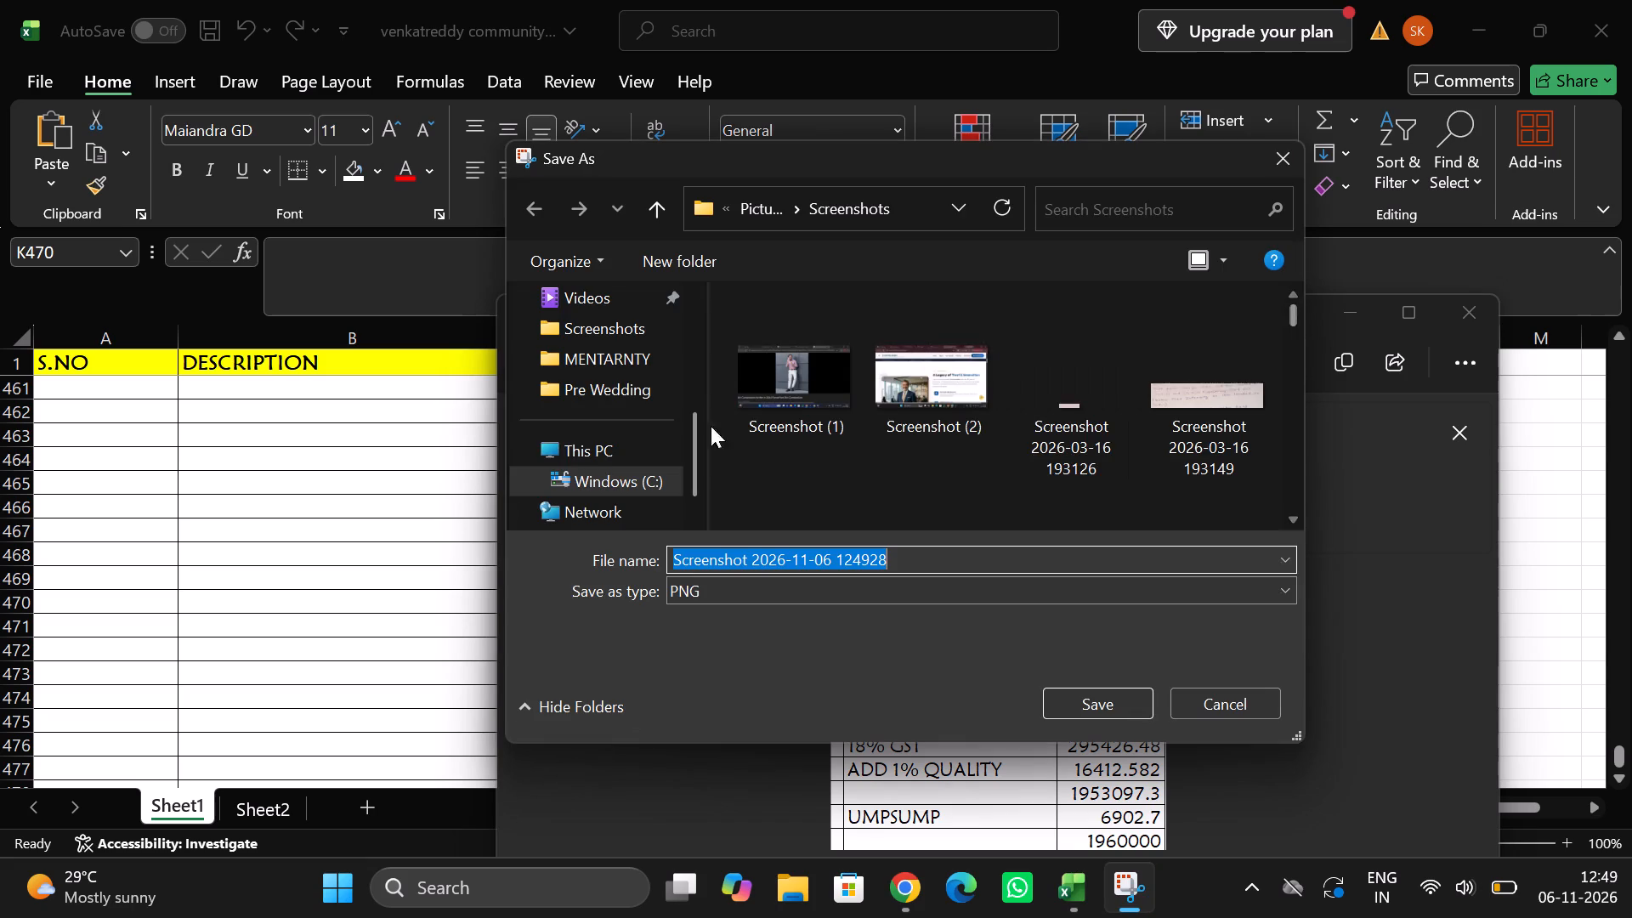
scroll(586, 471, up, 3)
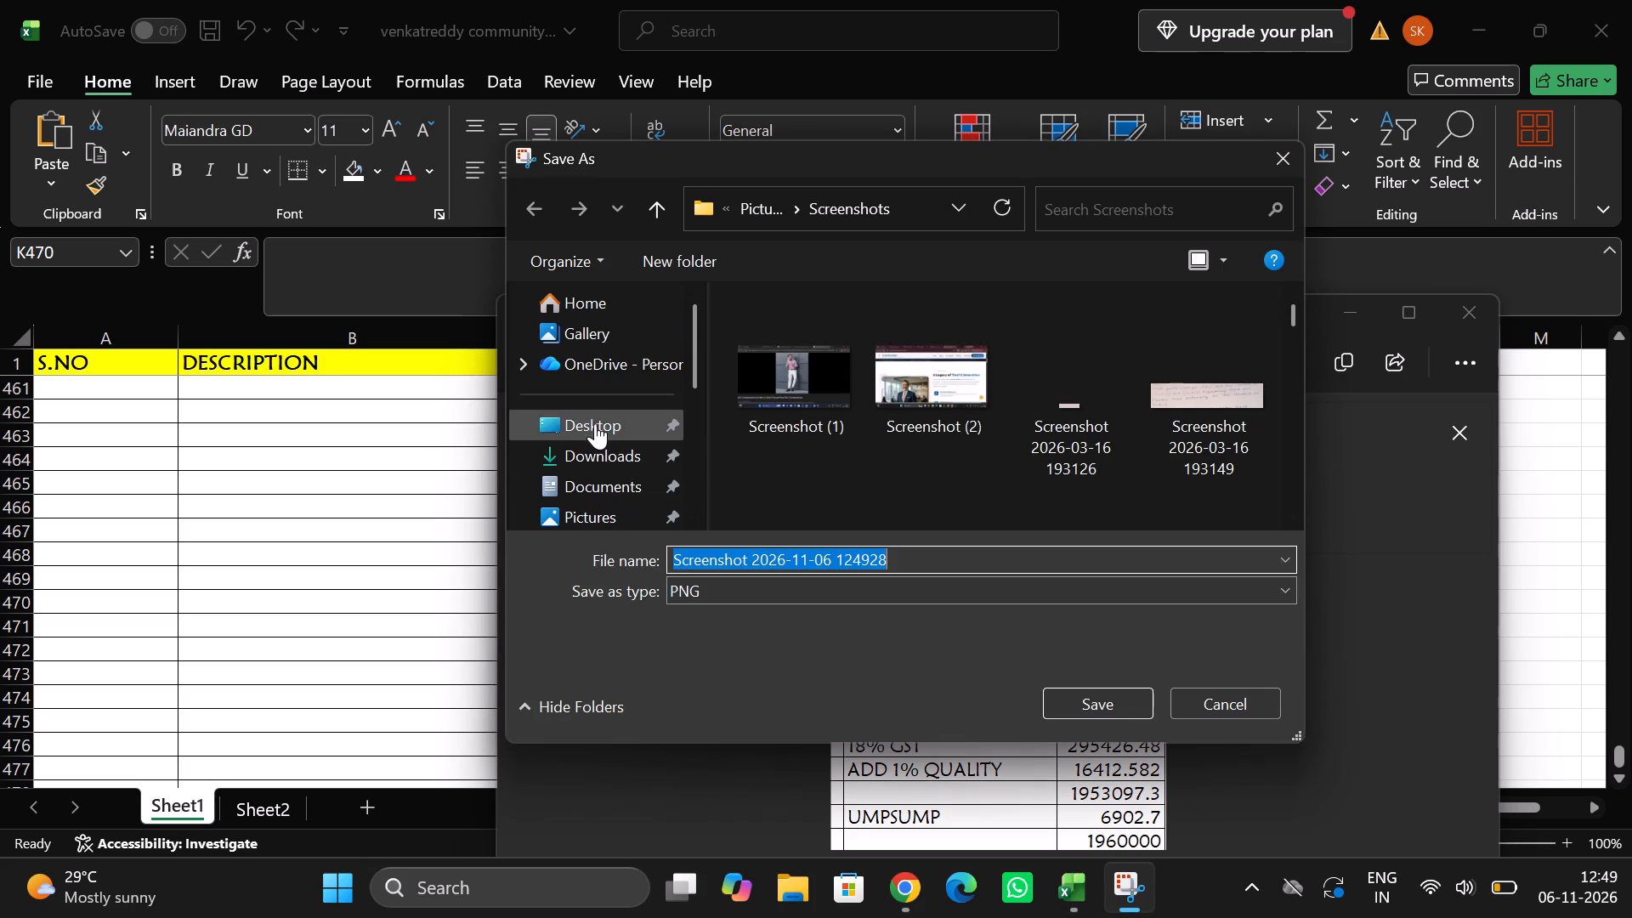
click(595, 418)
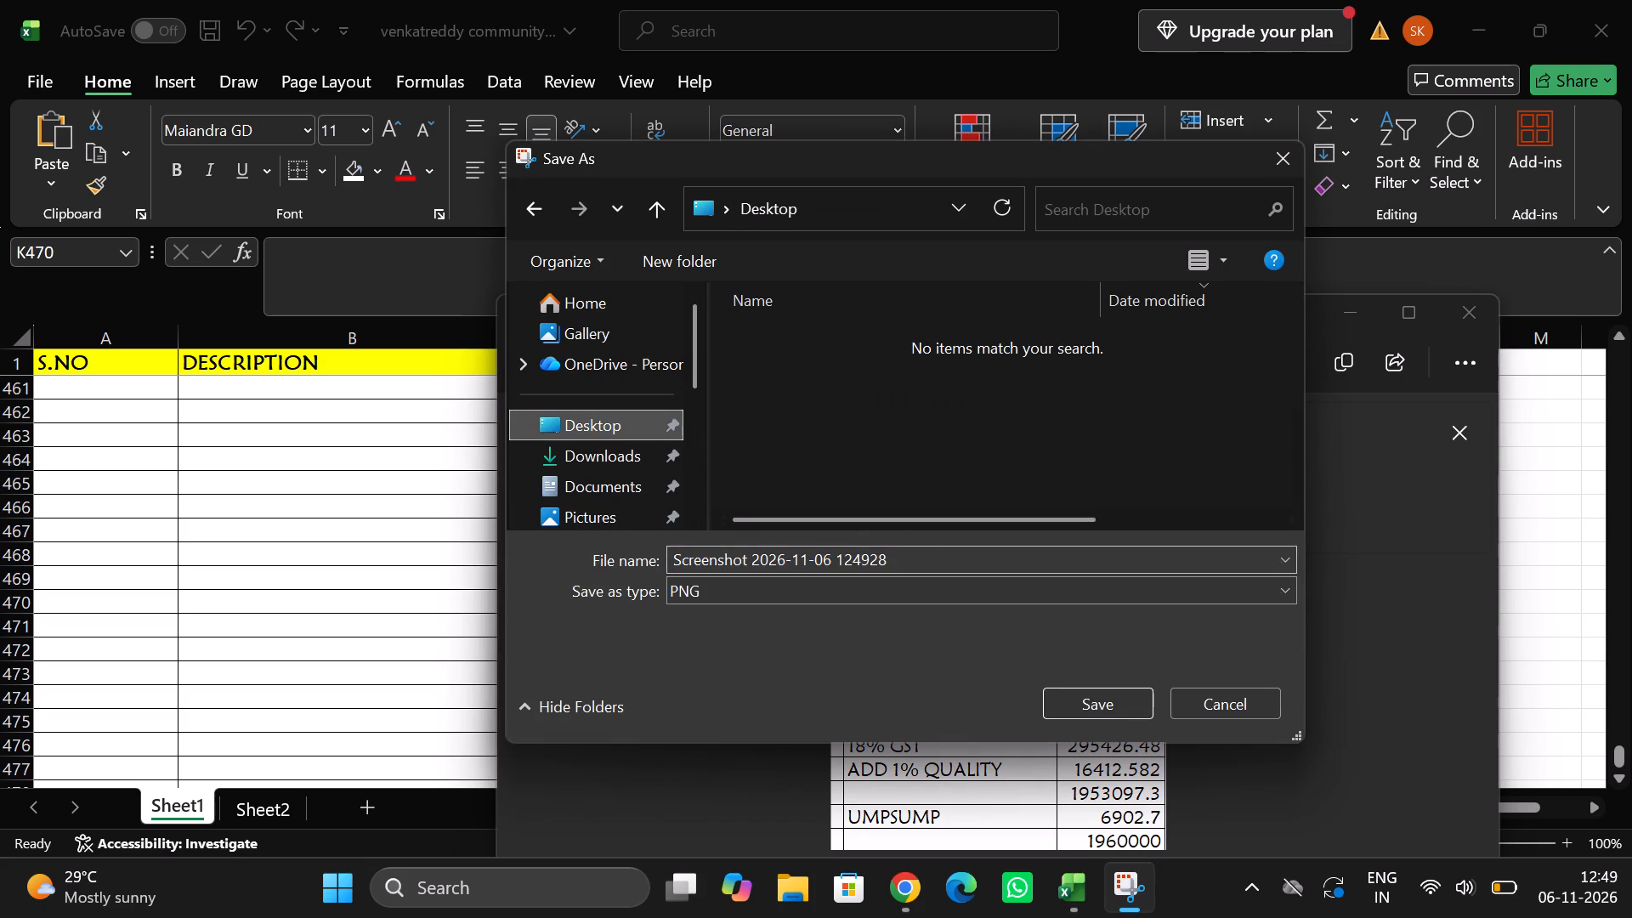
click(913, 557)
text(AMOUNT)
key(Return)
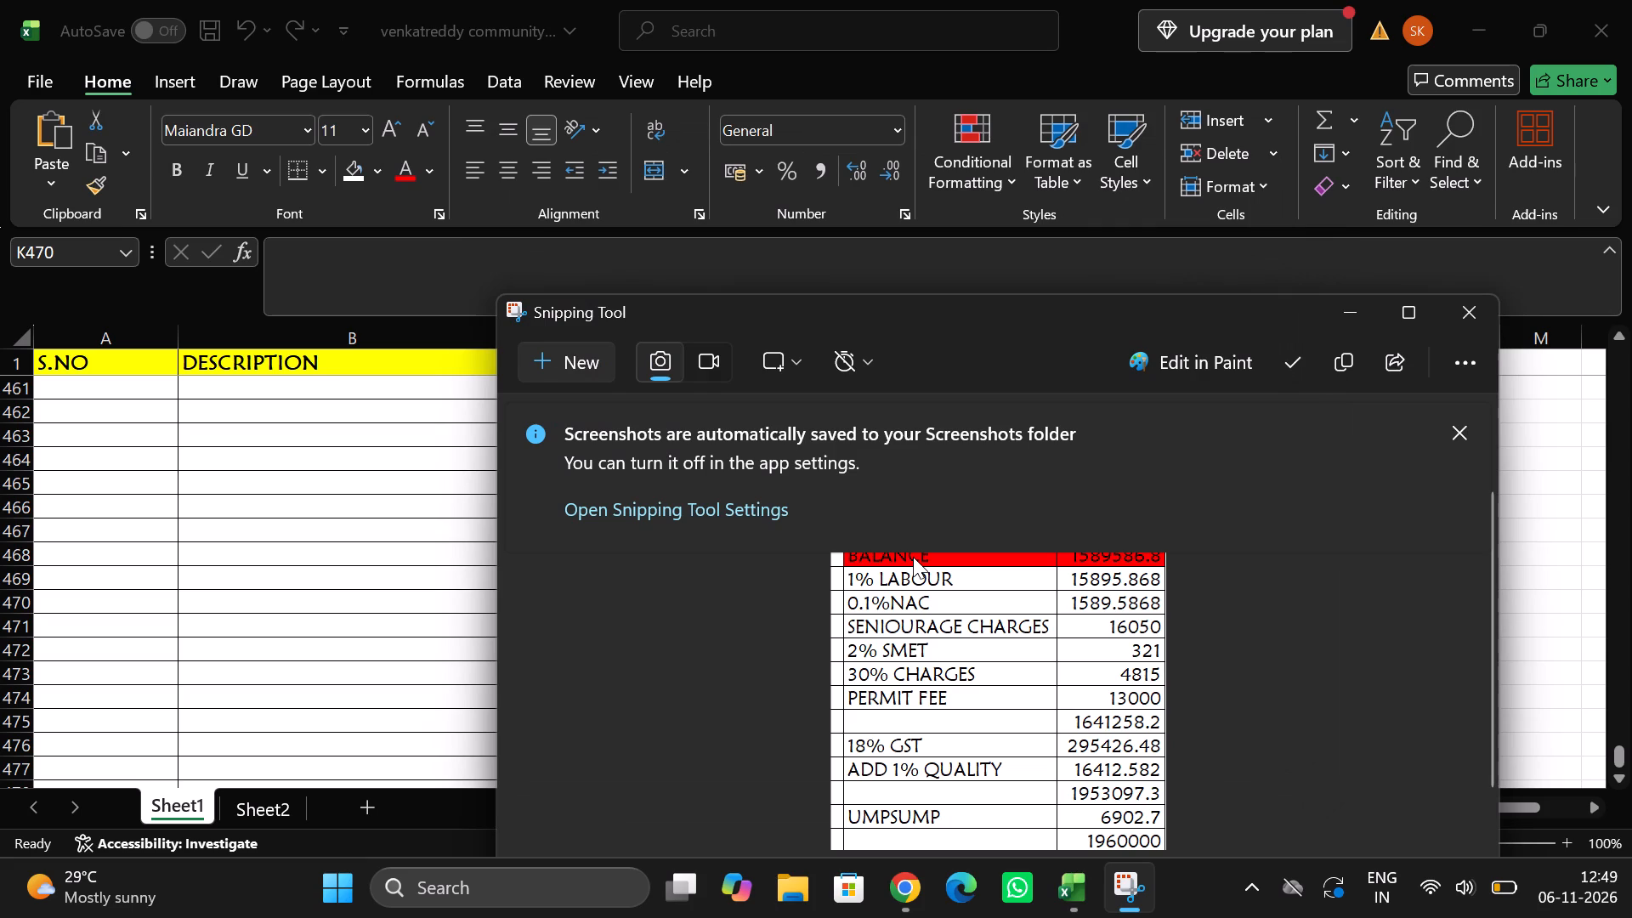
Look over the snip, dismiss the automatic-saving notice, and return to Sheet1 of the Excel workbook.
scroll(1212, 707, down, 1)
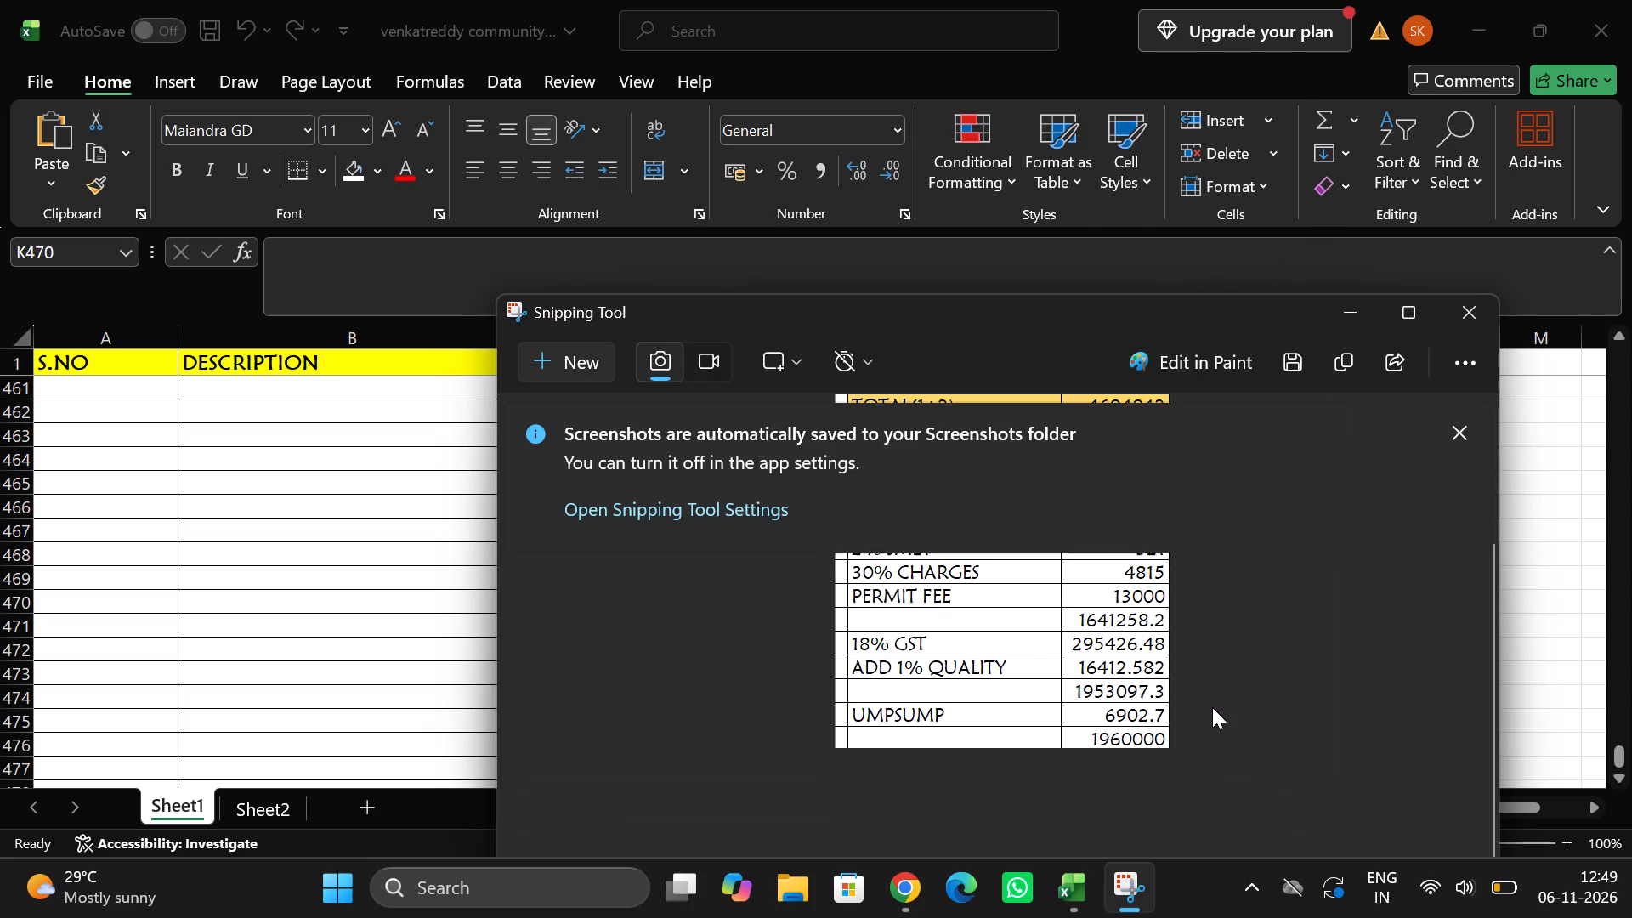
scroll(1212, 707, up, 3)
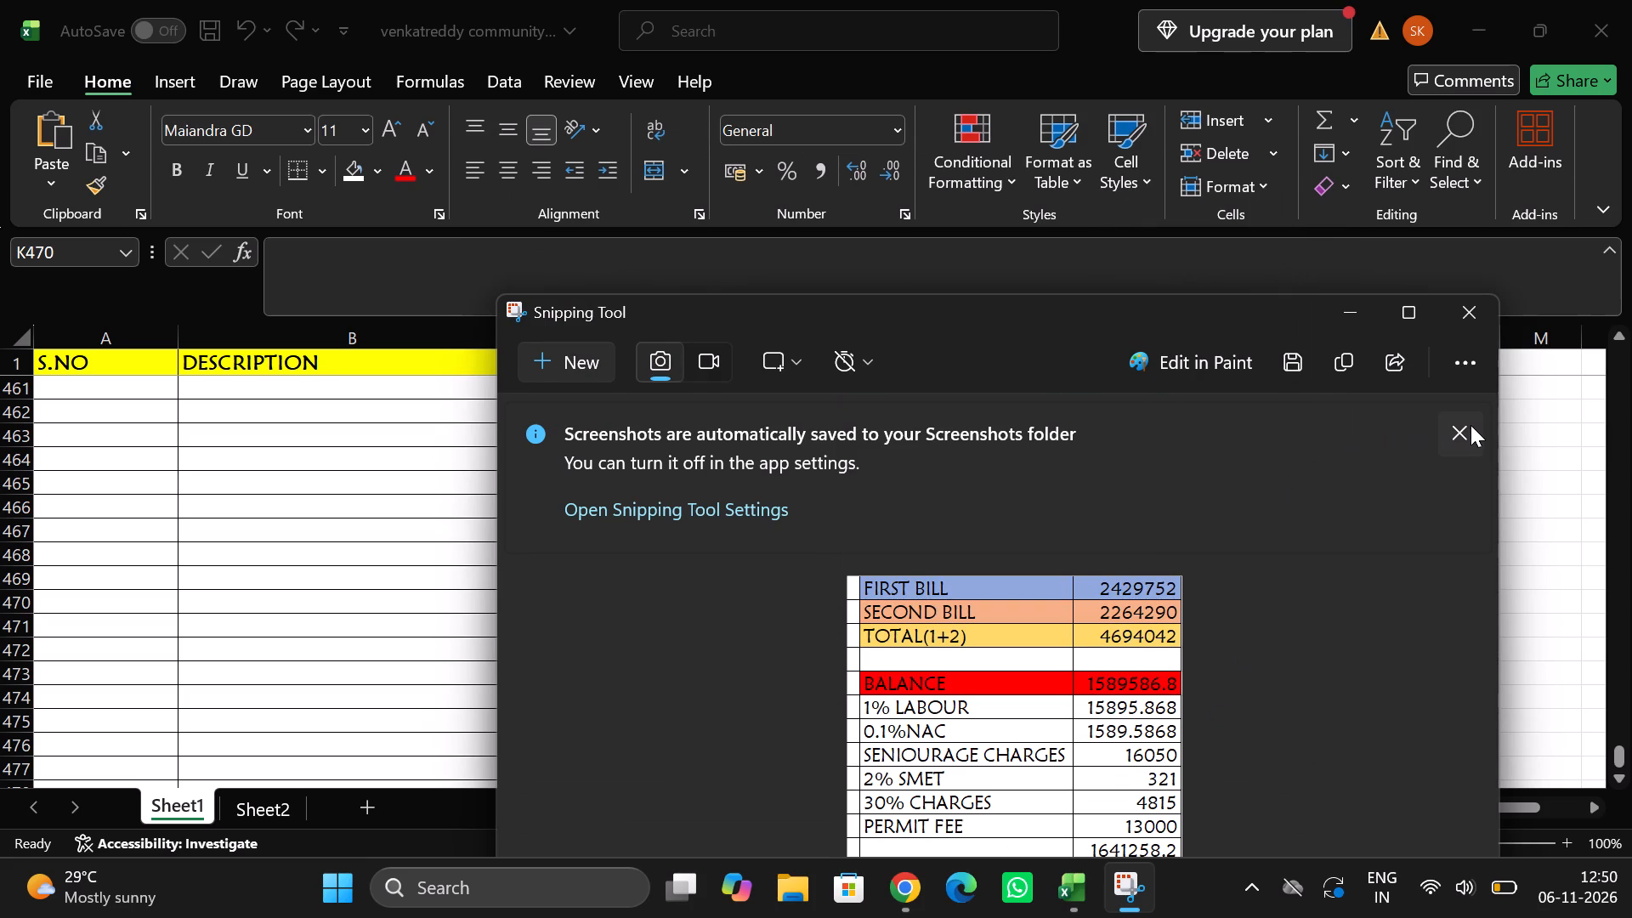
click(1470, 425)
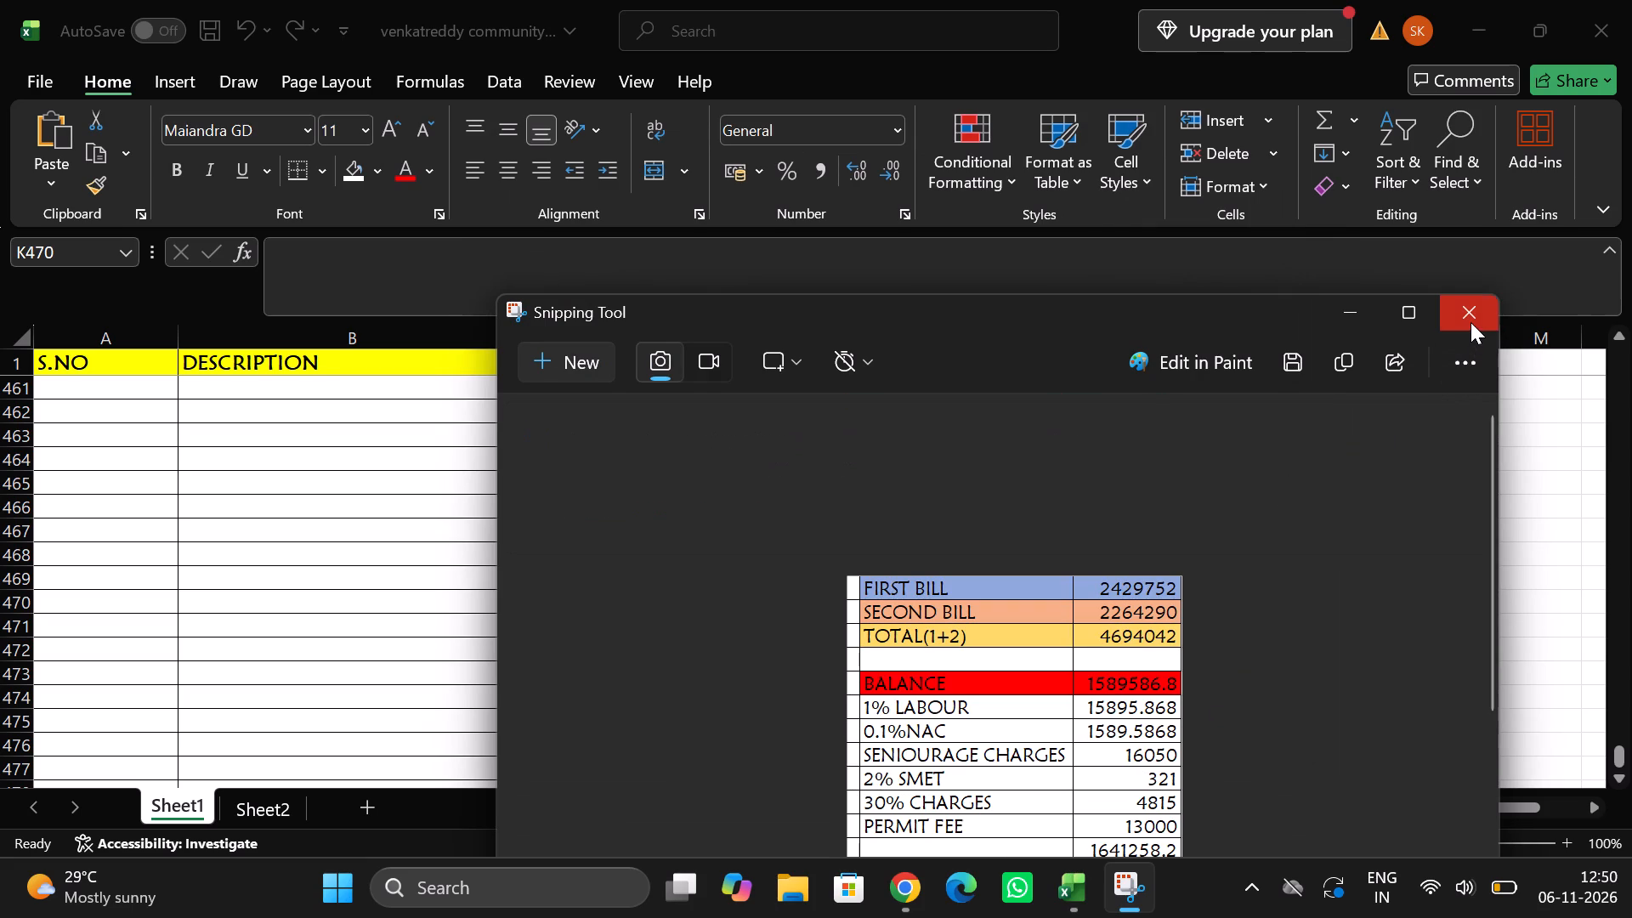
click(476, 654)
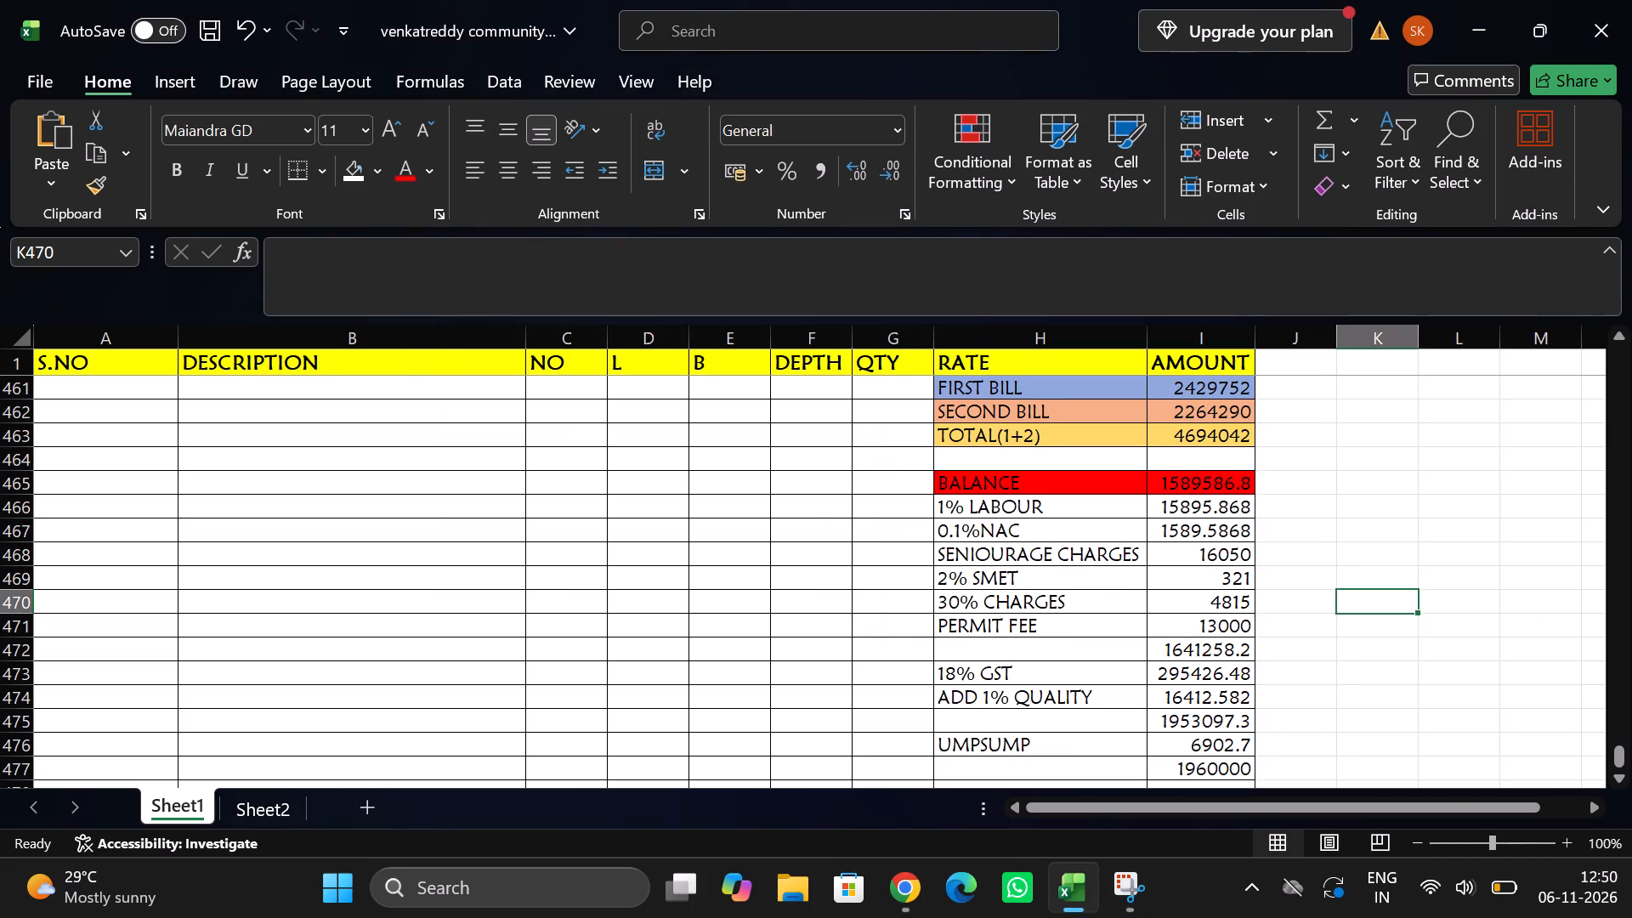
scroll(1048, 465, up, 1)
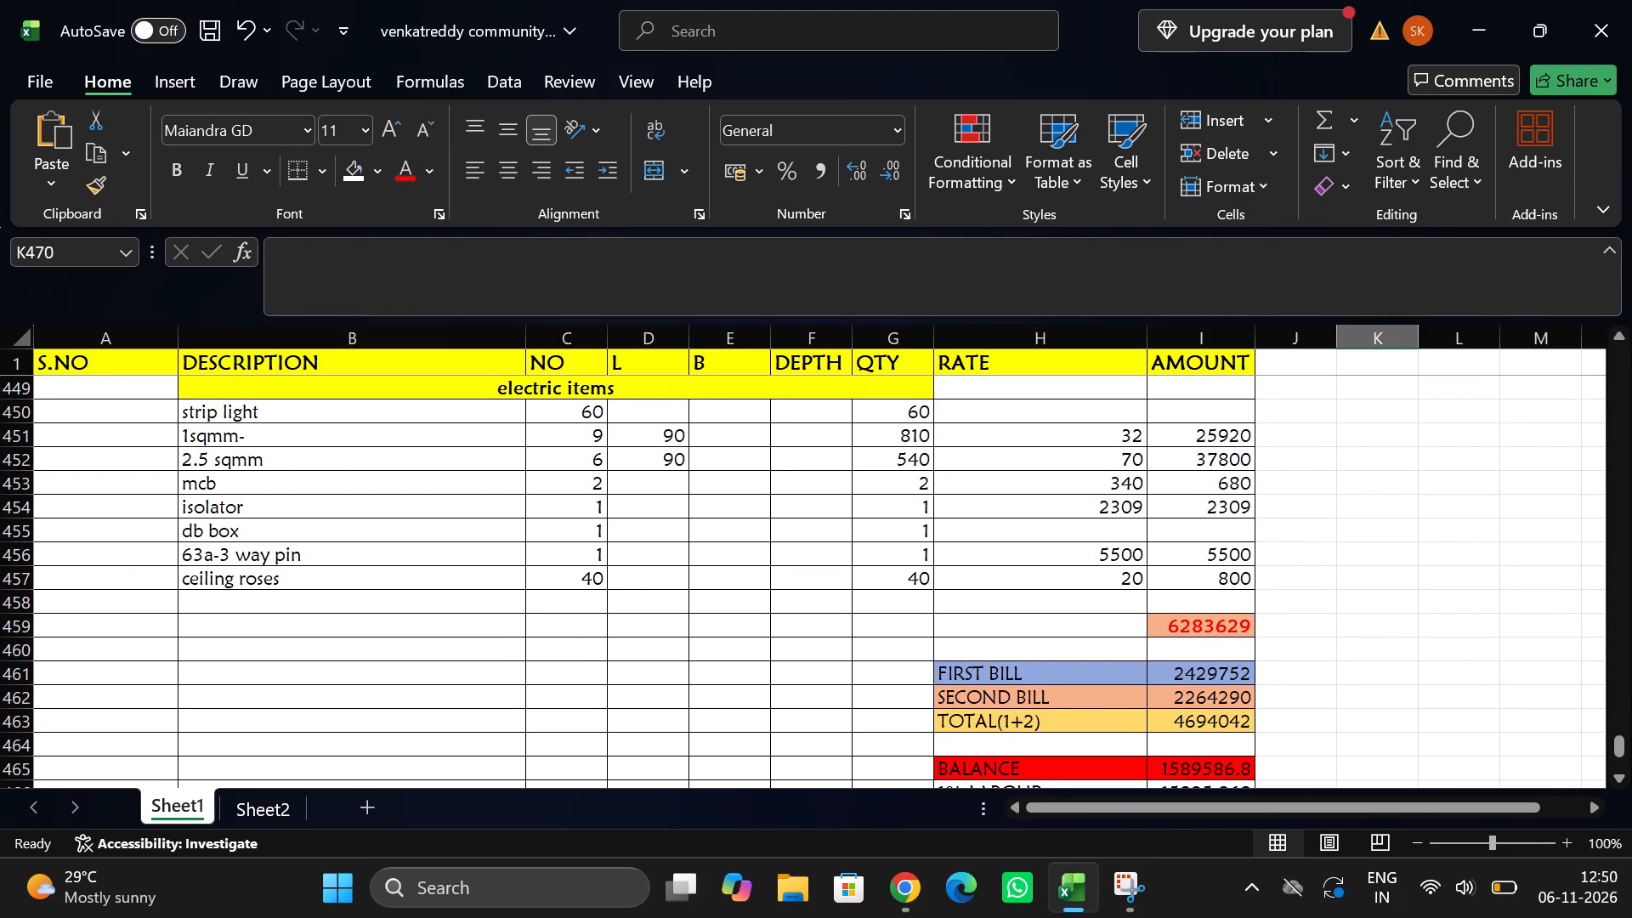
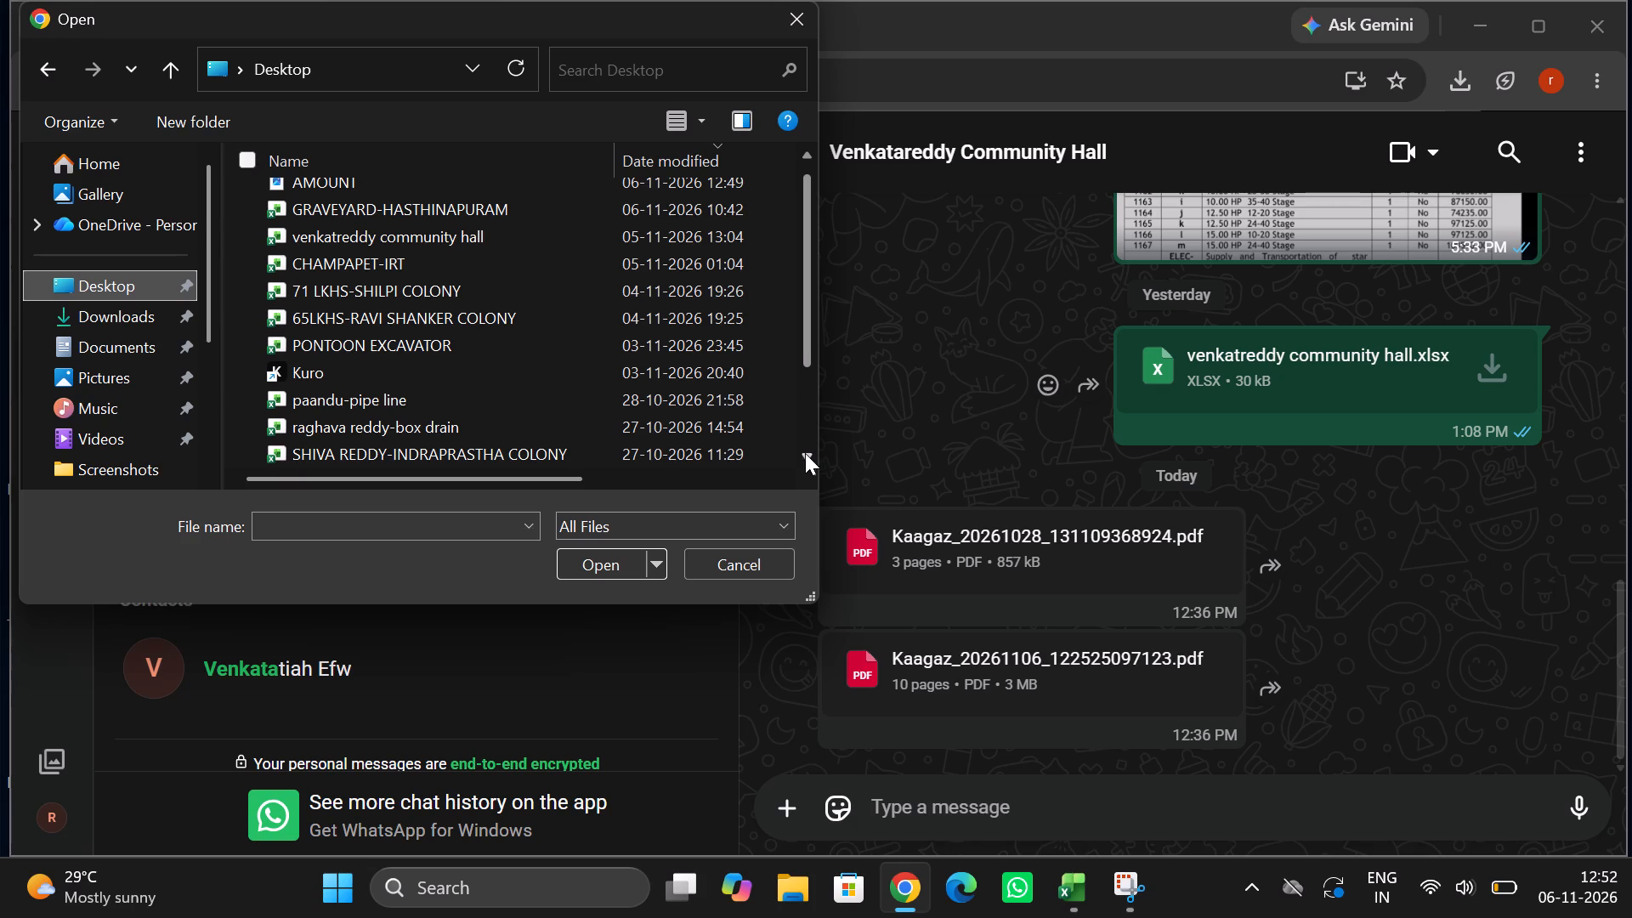
click(679, 156)
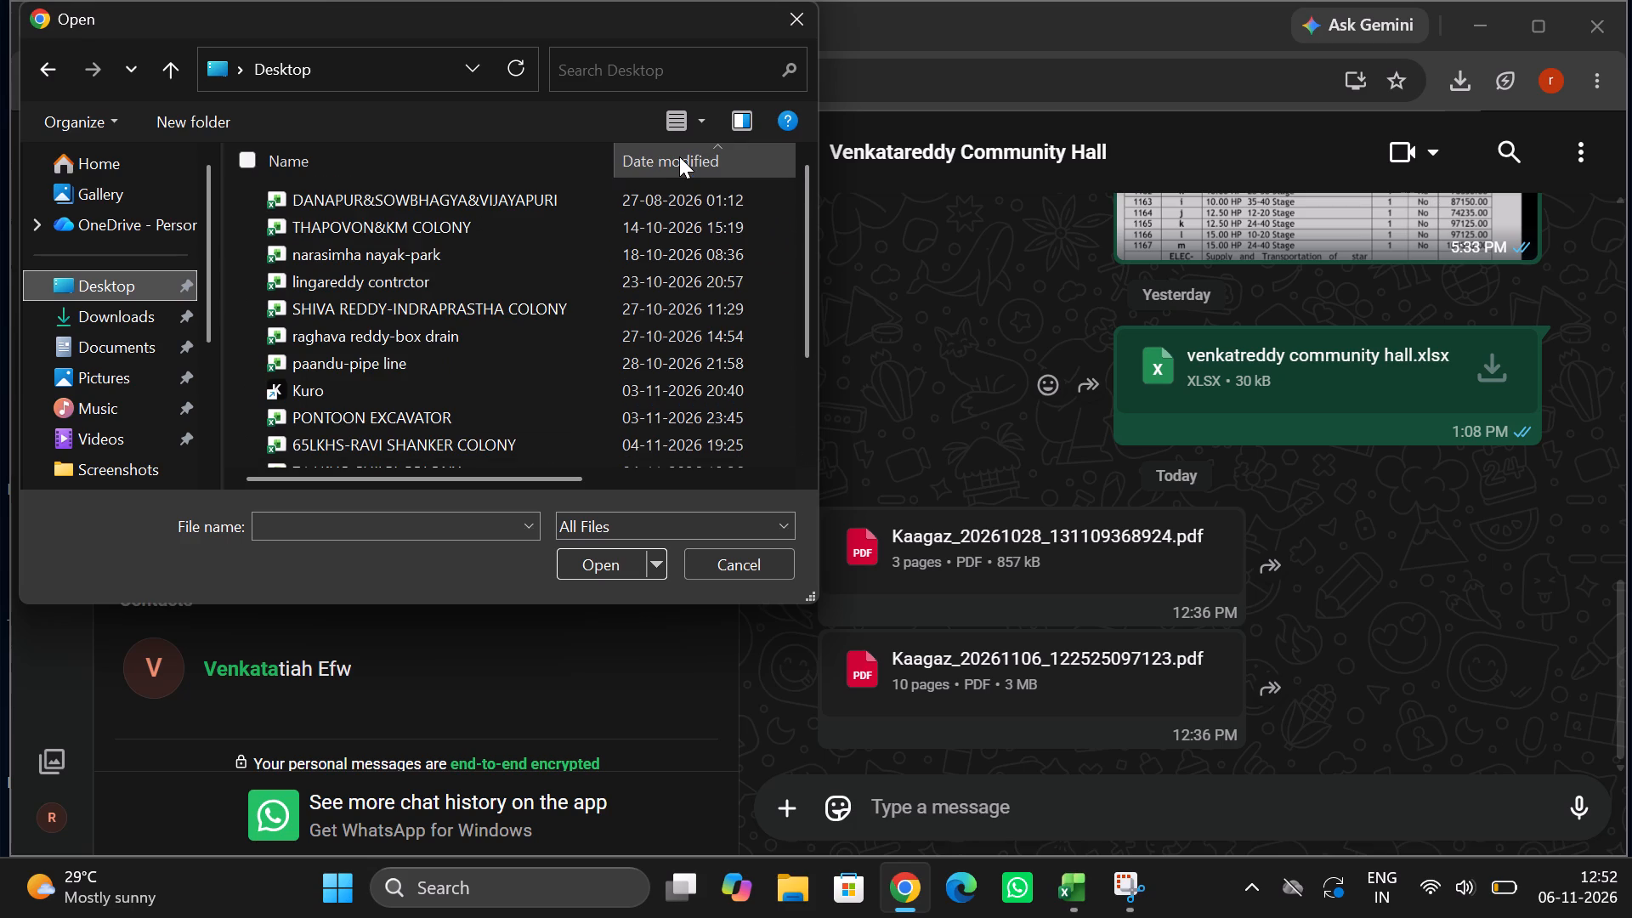
scroll(559, 349, up, 1)
scroll(559, 349, down, 1)
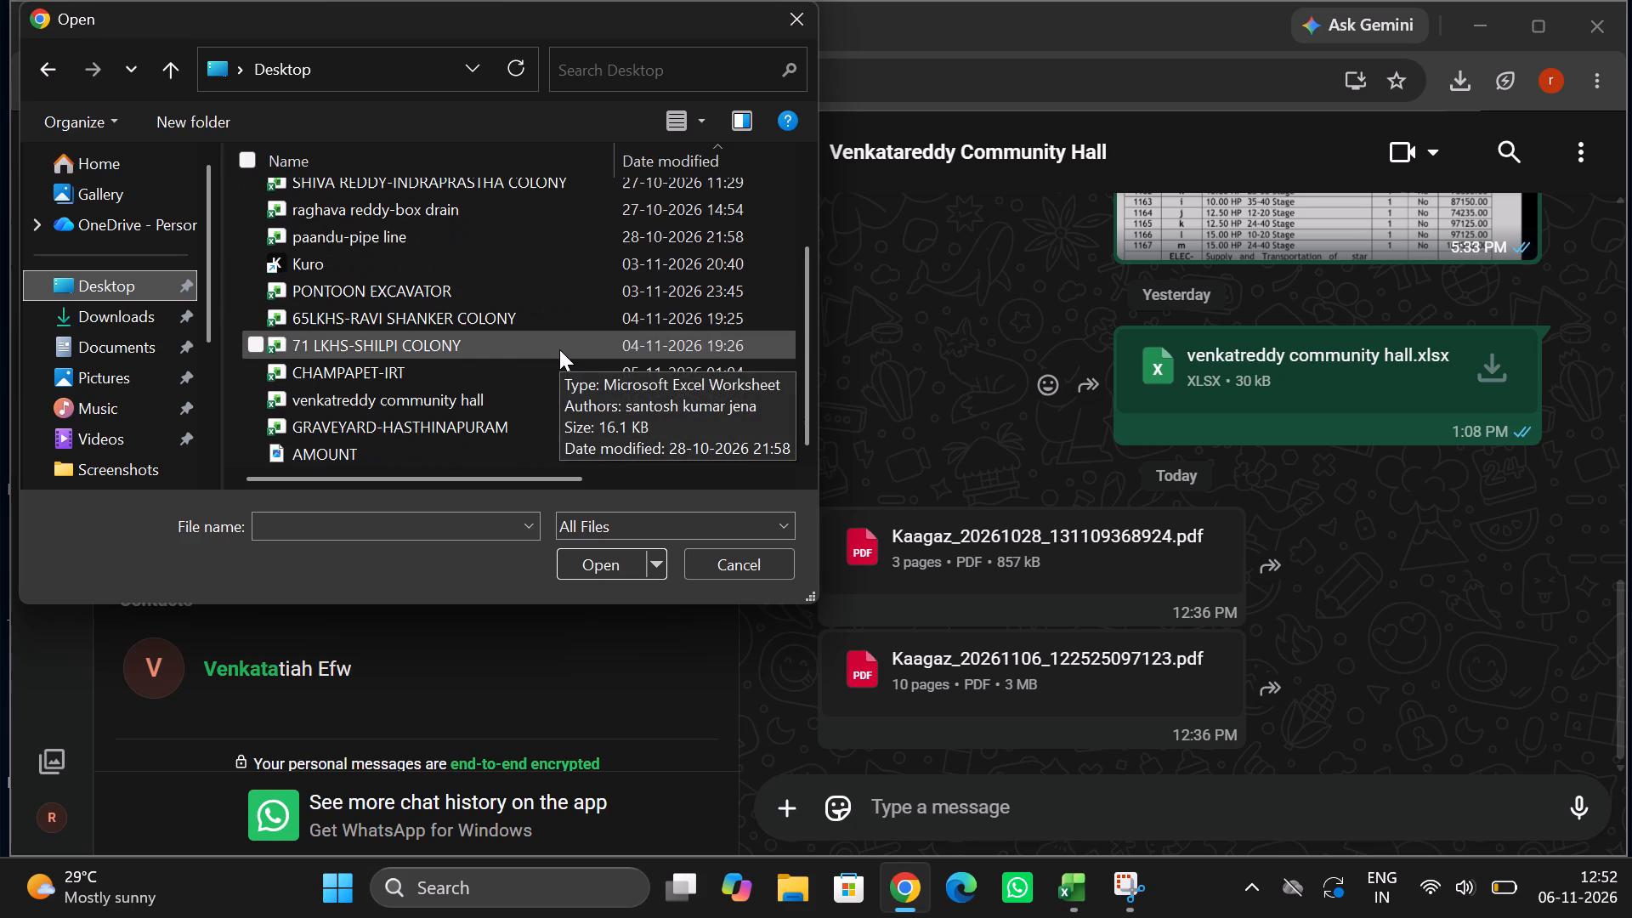
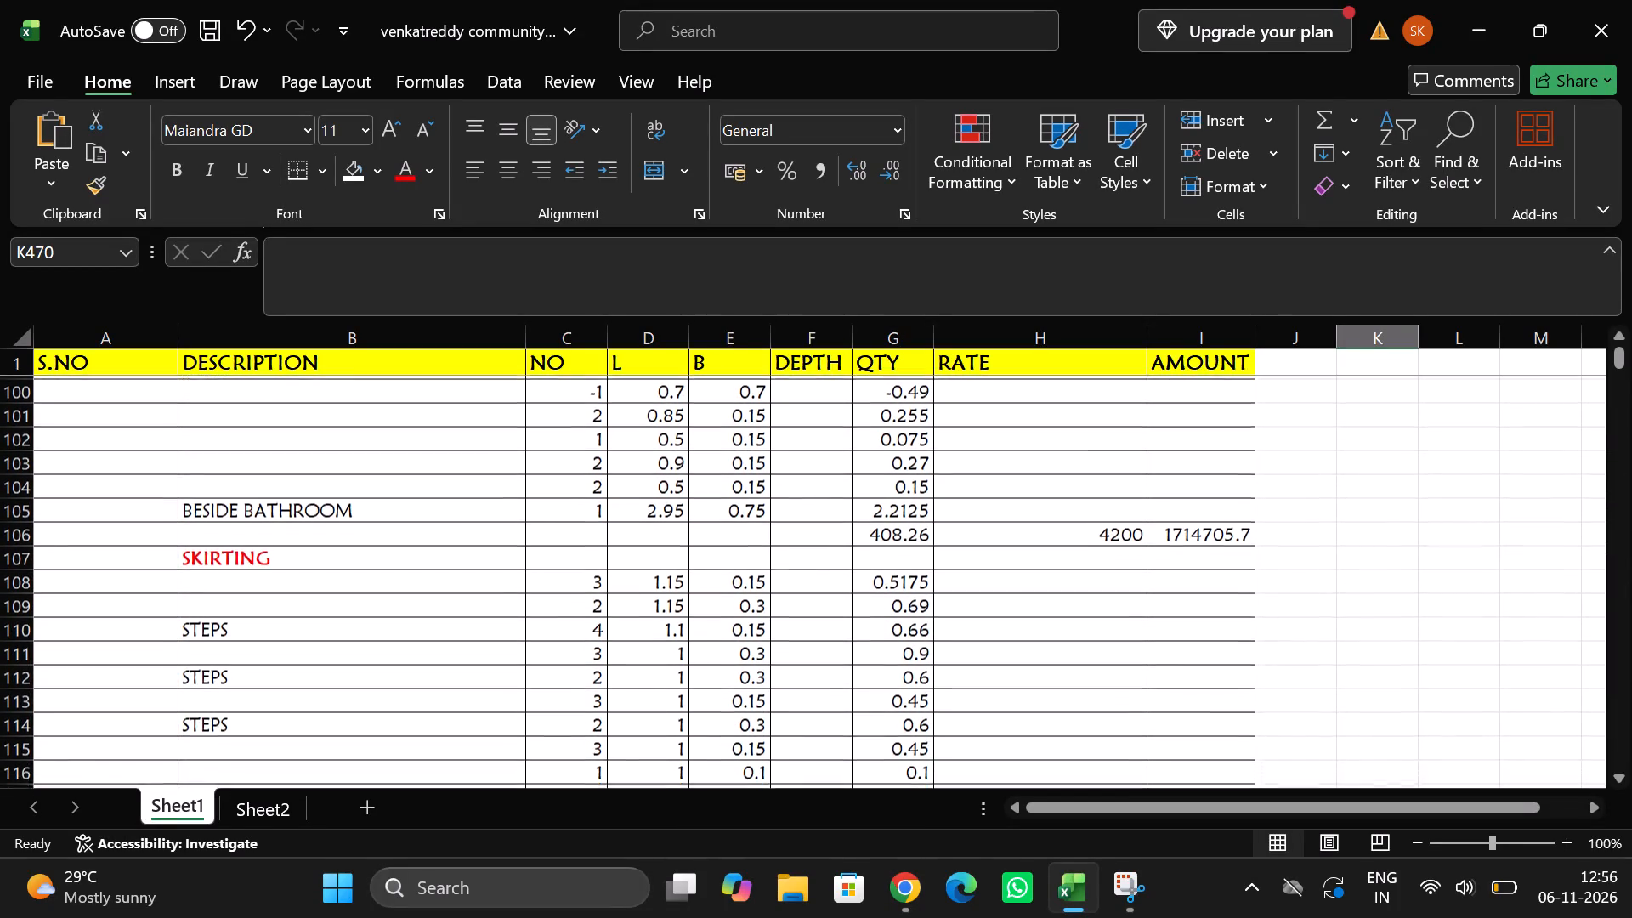
Review the skirting and moulding measurements, quantities and amounts down to the bathroom wall tiles section.
scroll(1037, 651, down, 3)
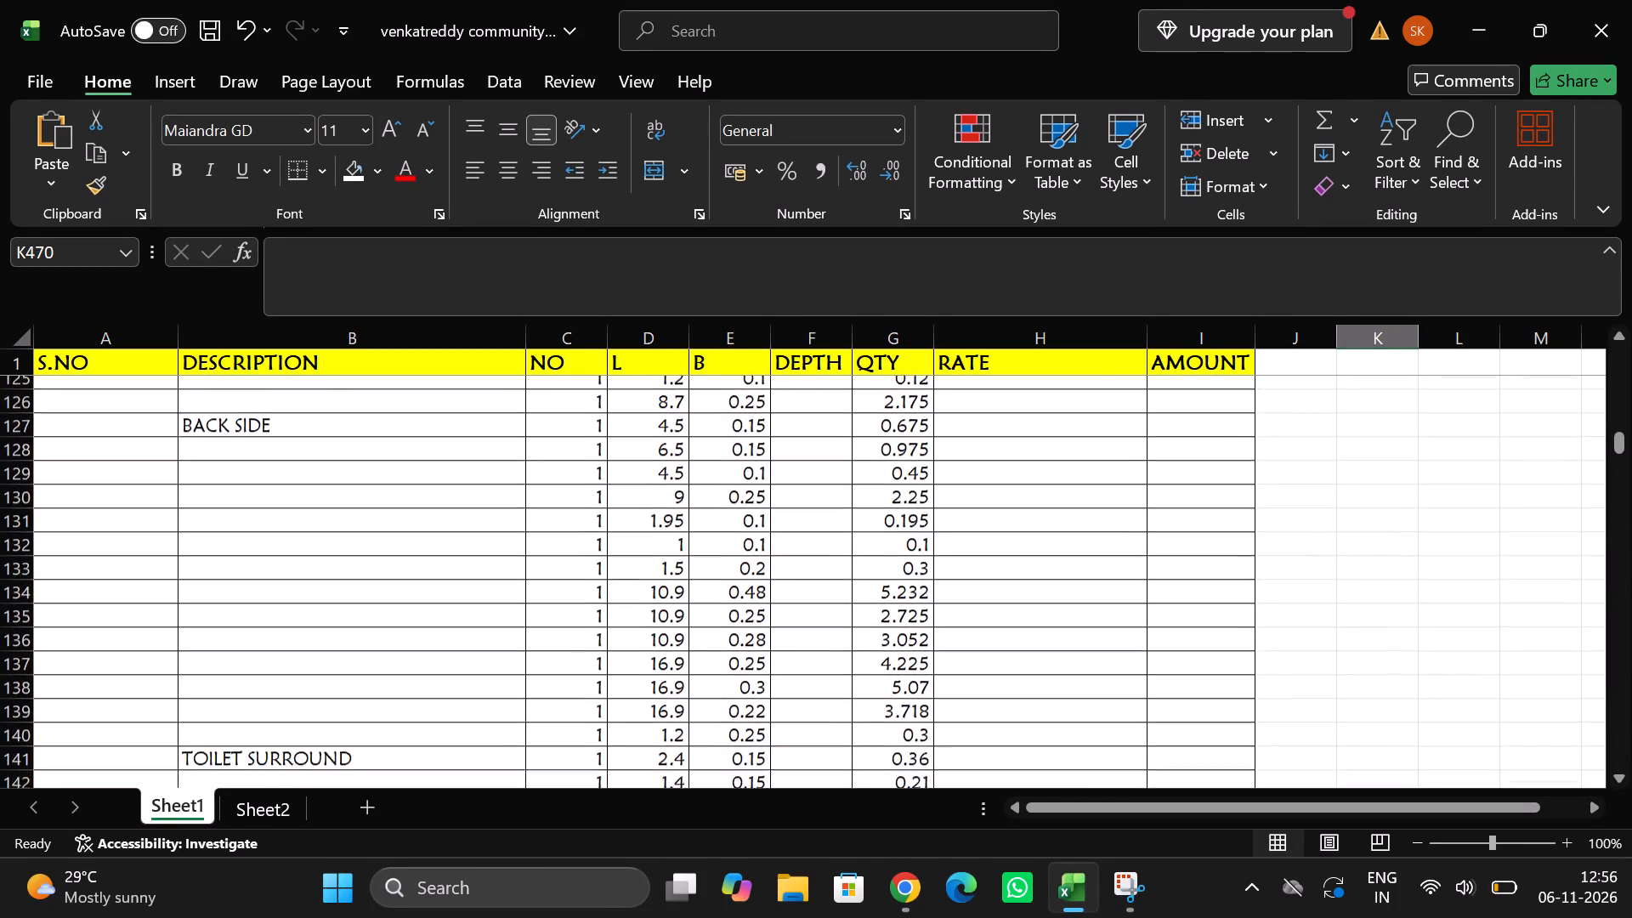
scroll(1037, 651, down, 1)
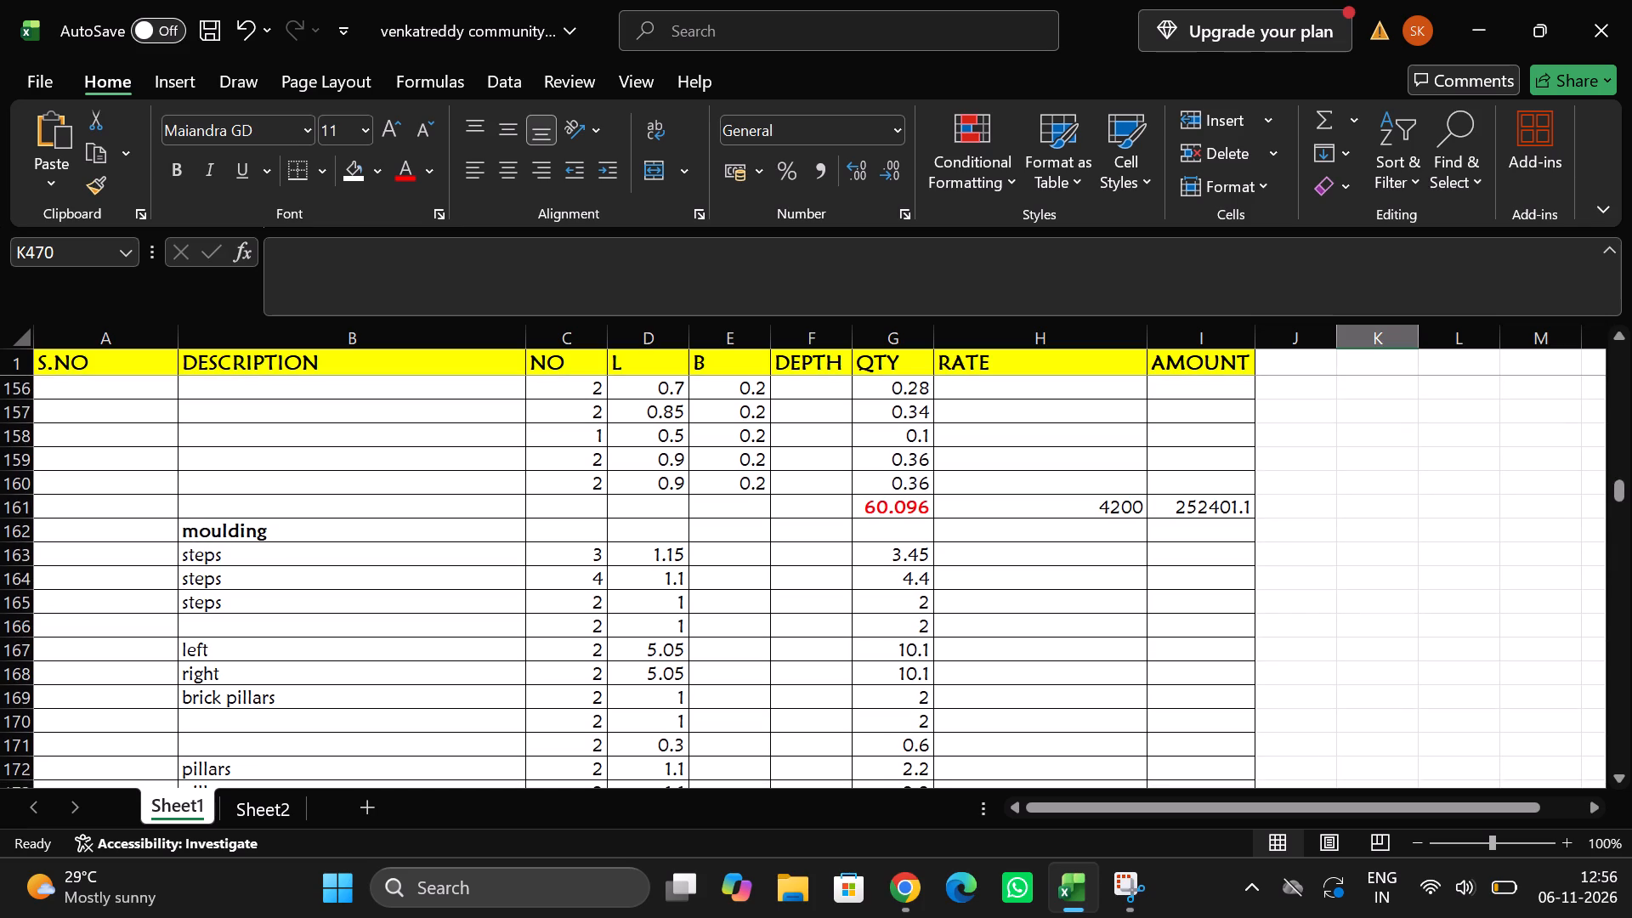
scroll(1037, 651, up, 1)
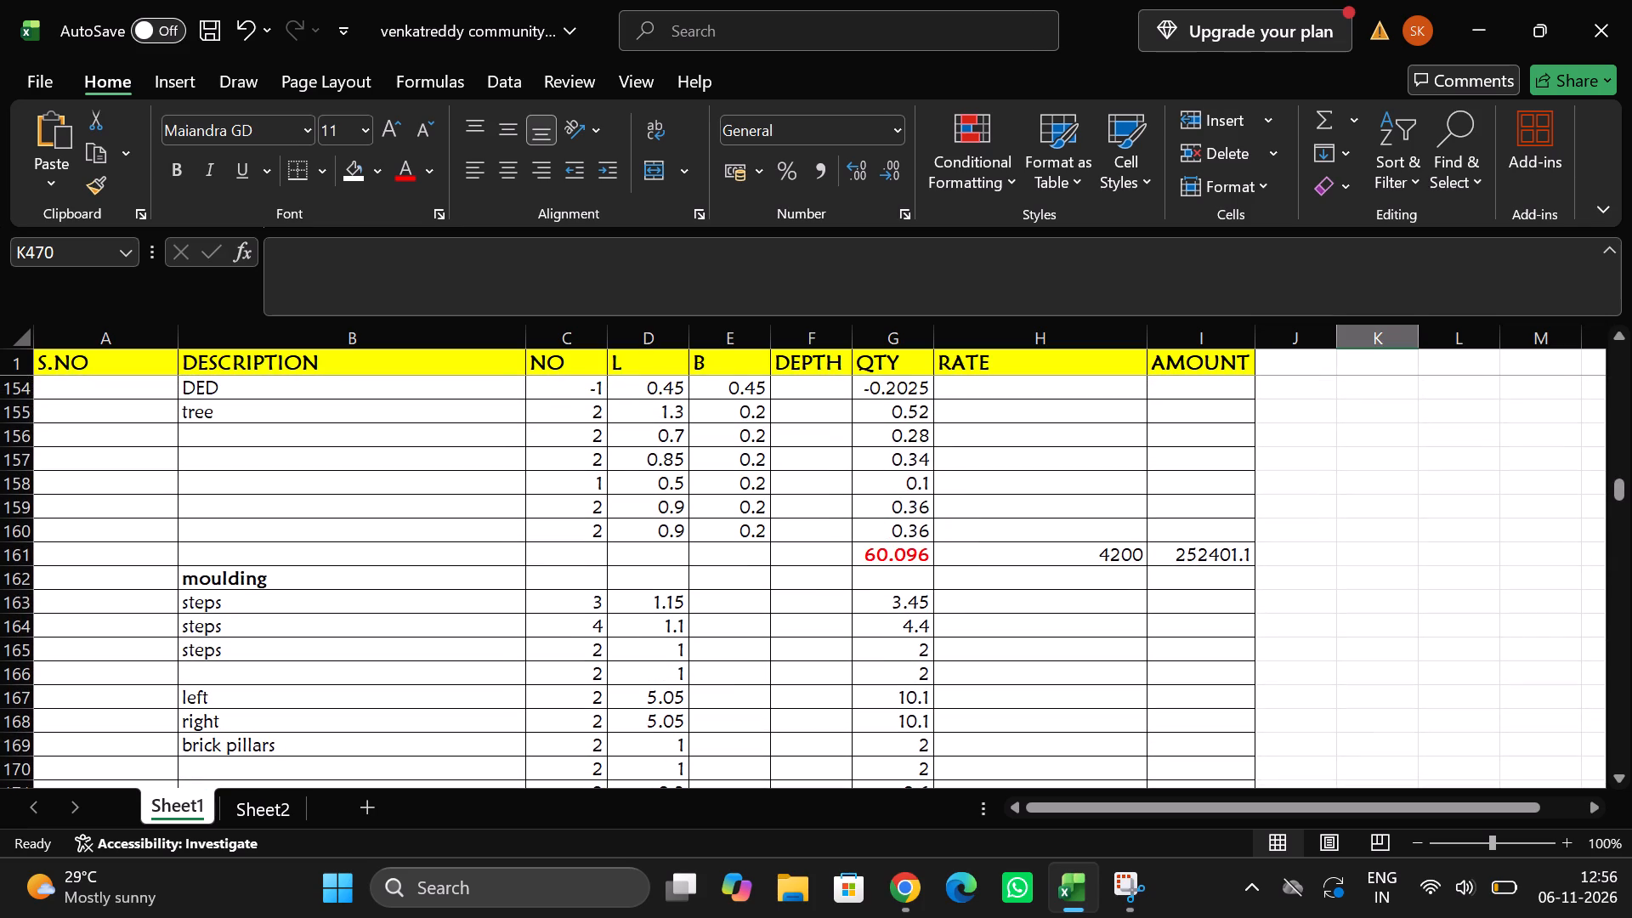
scroll(1037, 651, down, 4)
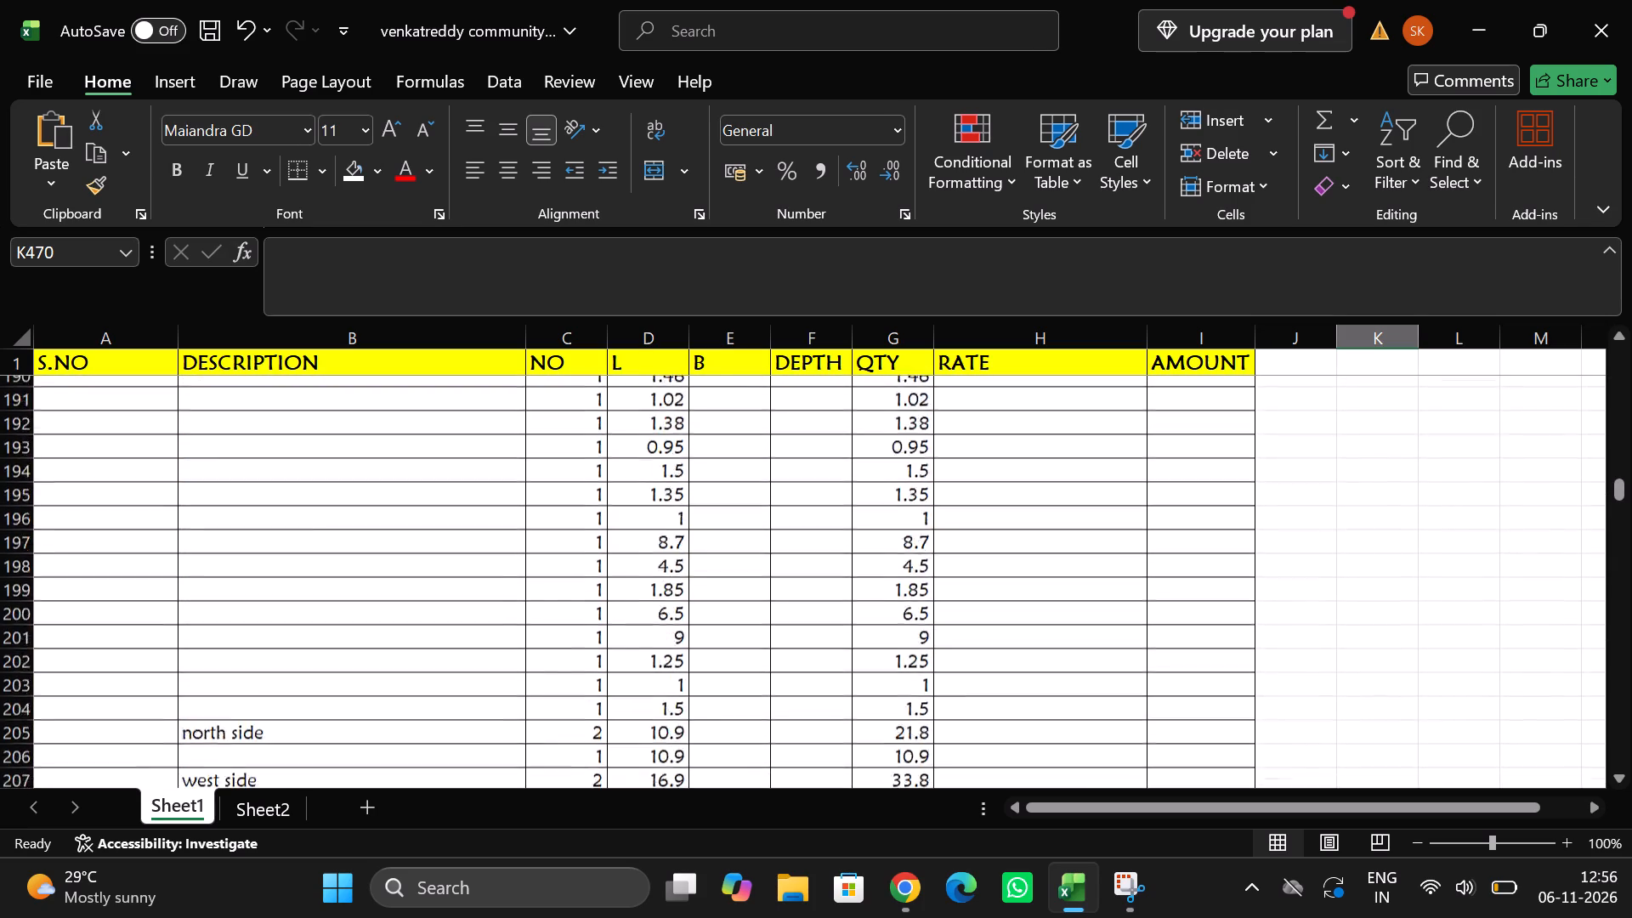
scroll(1037, 651, down, 2)
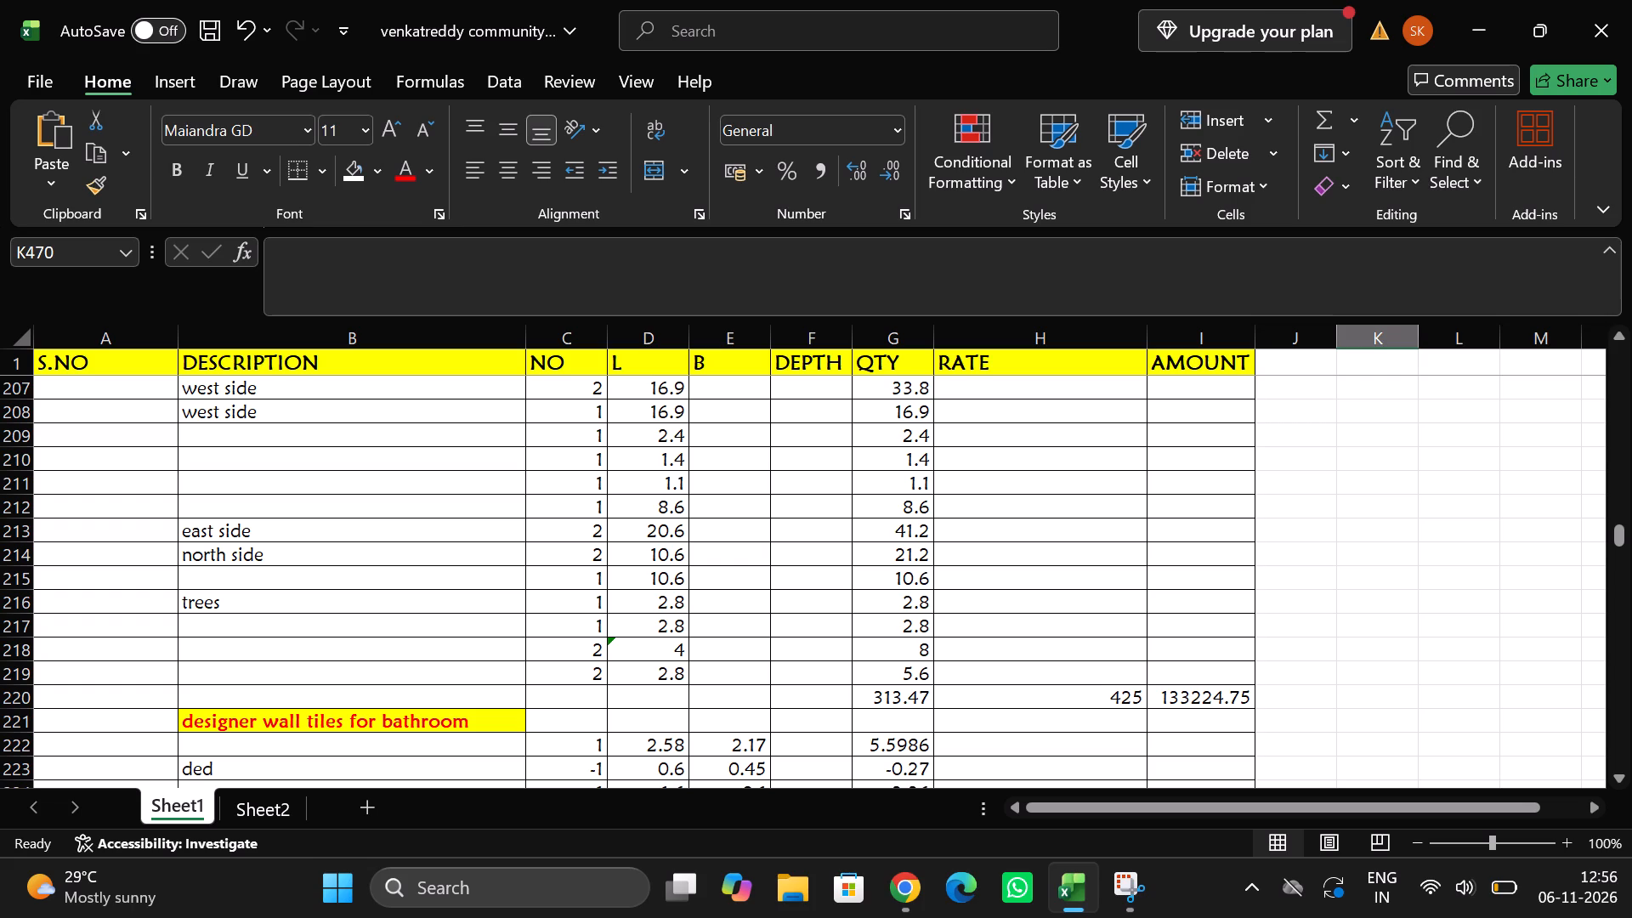
Check the bill summary at the sheet's end and the electrical items, and review the granite flooring entries from row 1 down to skirting.
drag(1624, 537, 1631, 754)
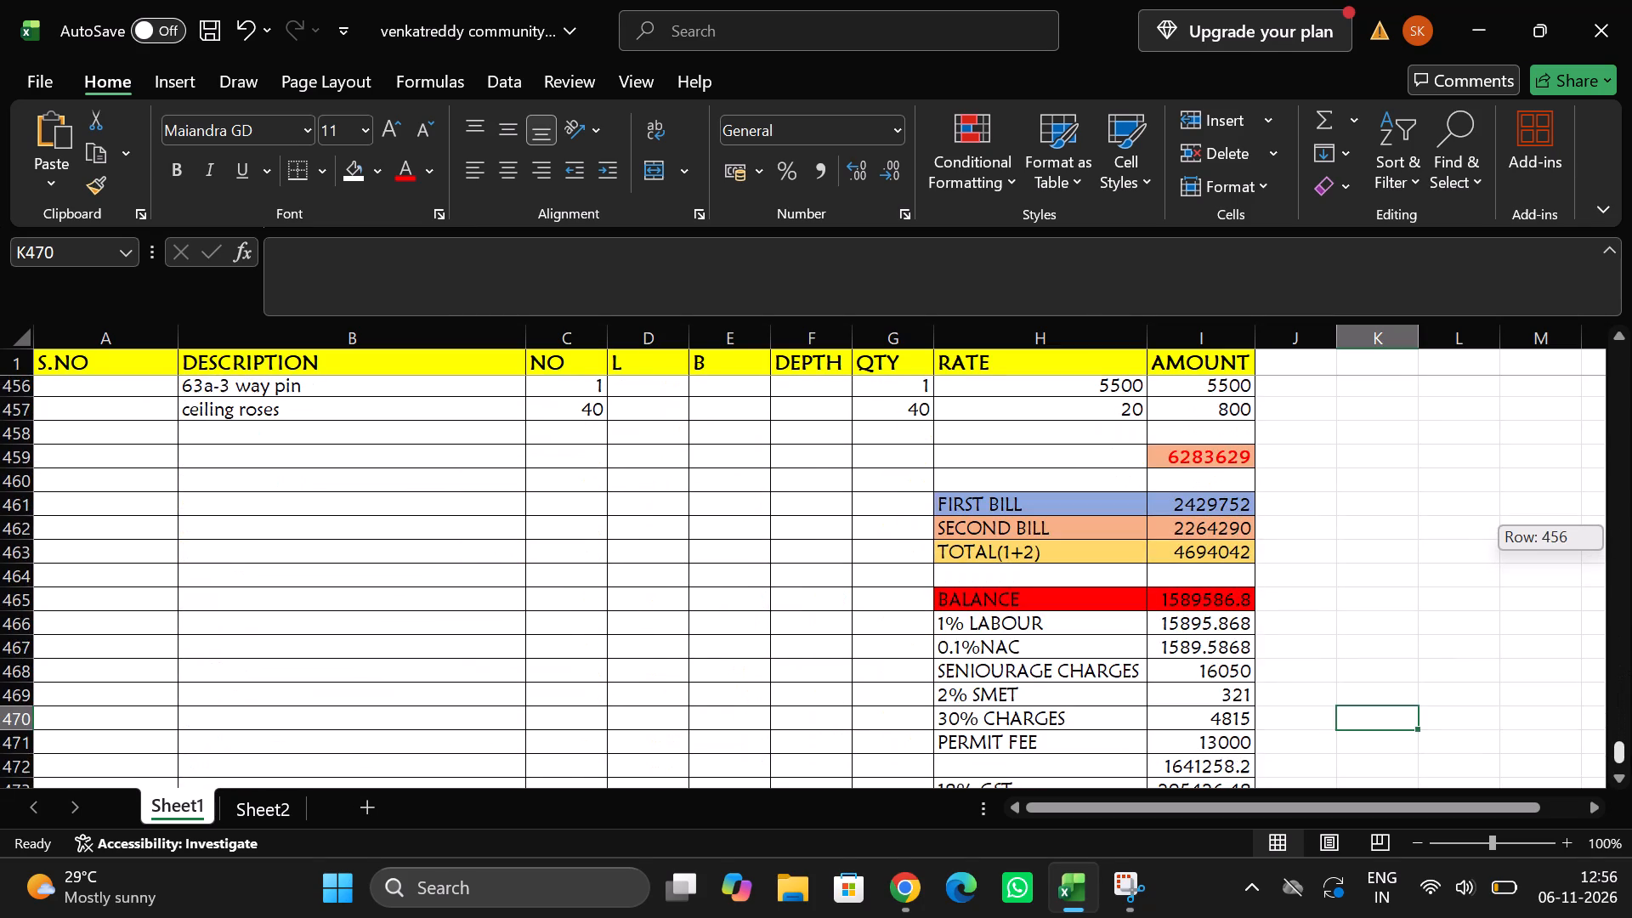
drag(1631, 754, 1621, 610)
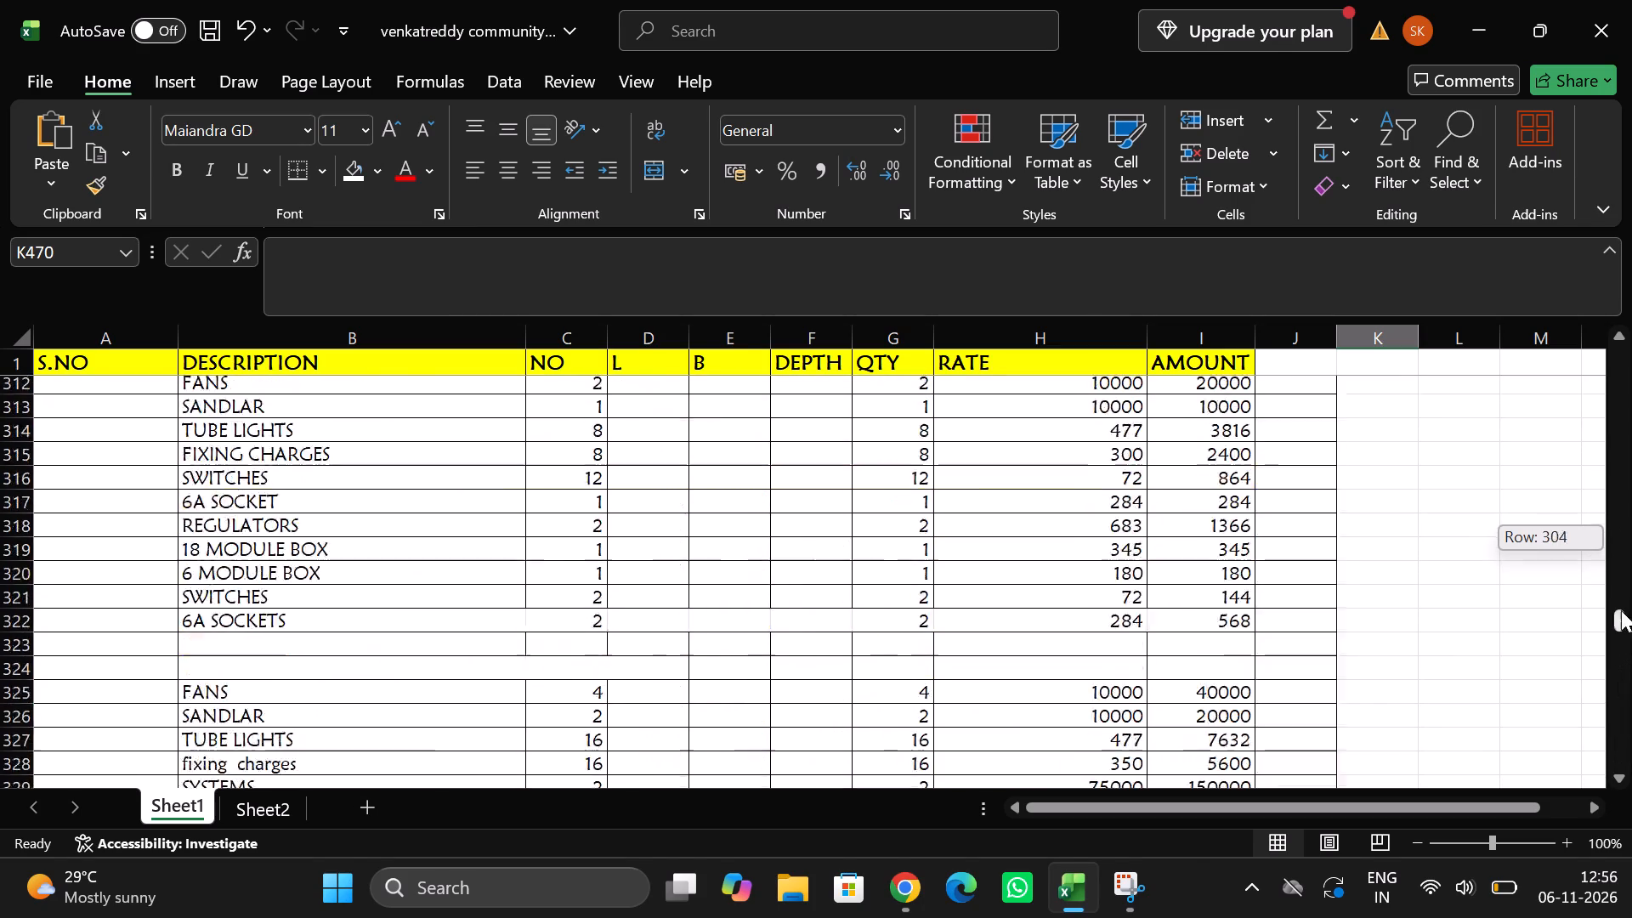
drag(1621, 610, 1599, 472)
scroll(1231, 570, up, 7)
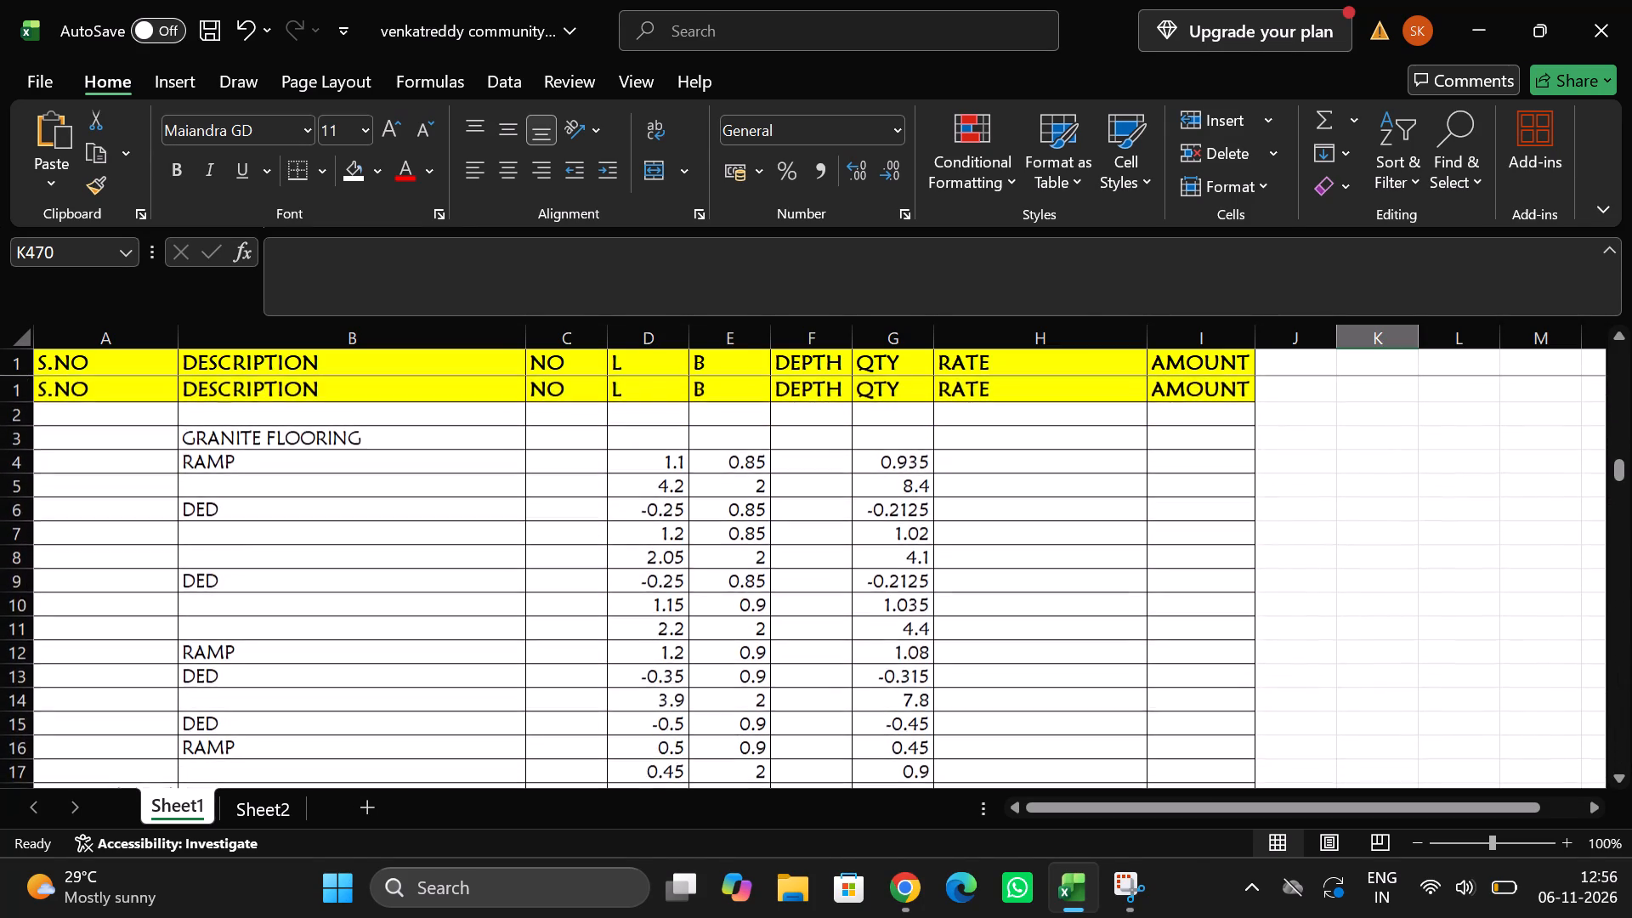
scroll(1231, 570, down, 4)
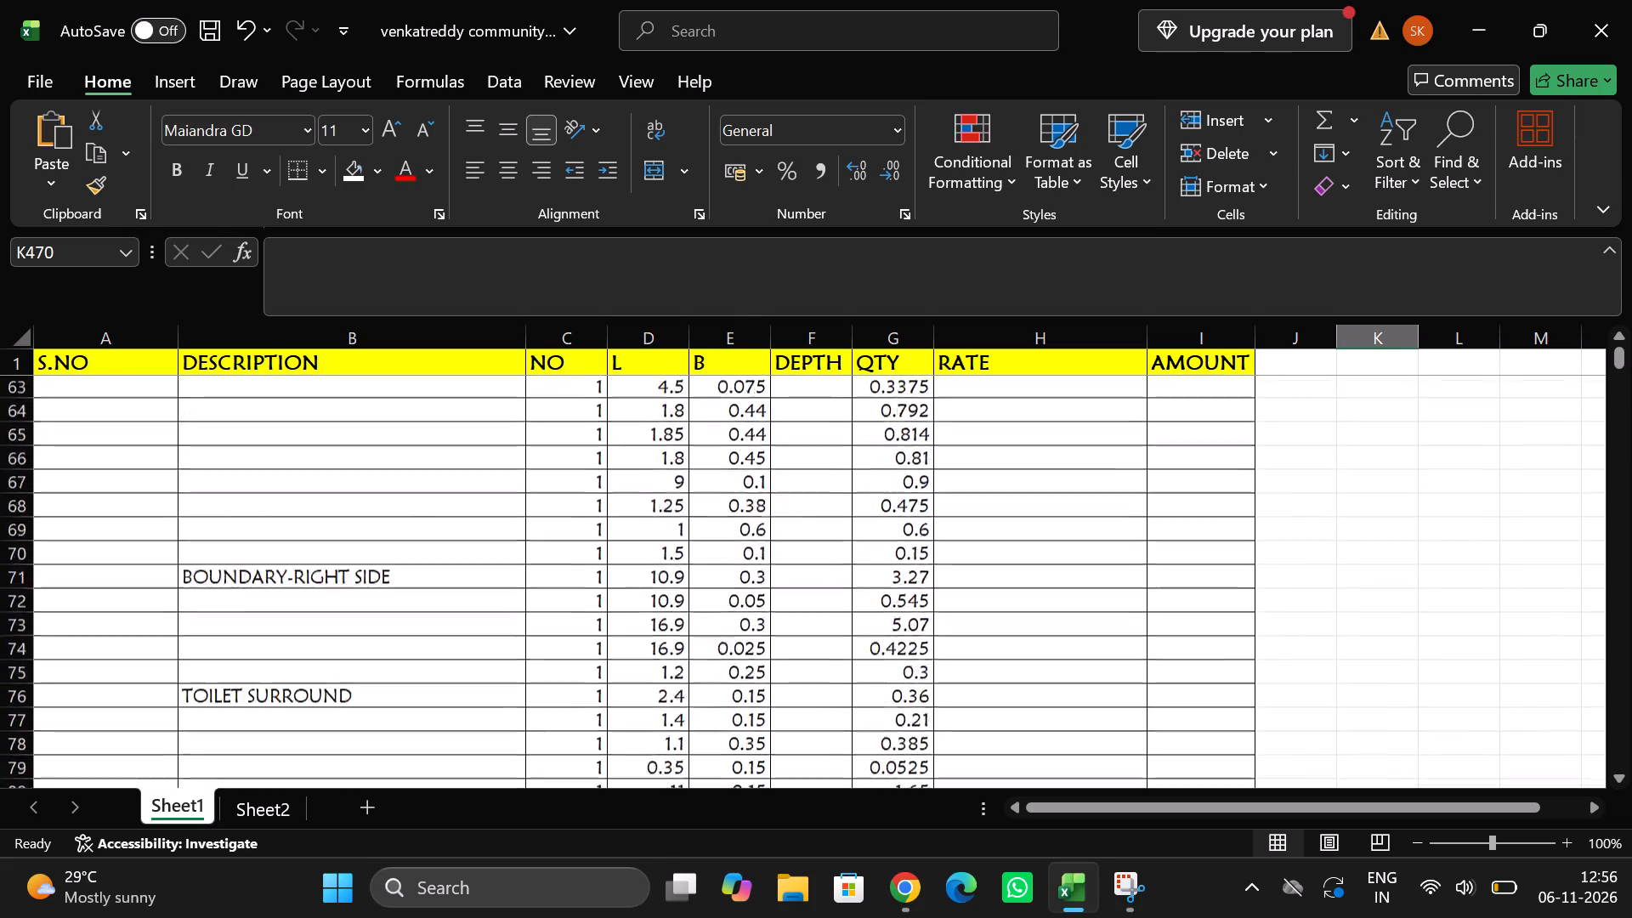
scroll(1231, 570, down, 3)
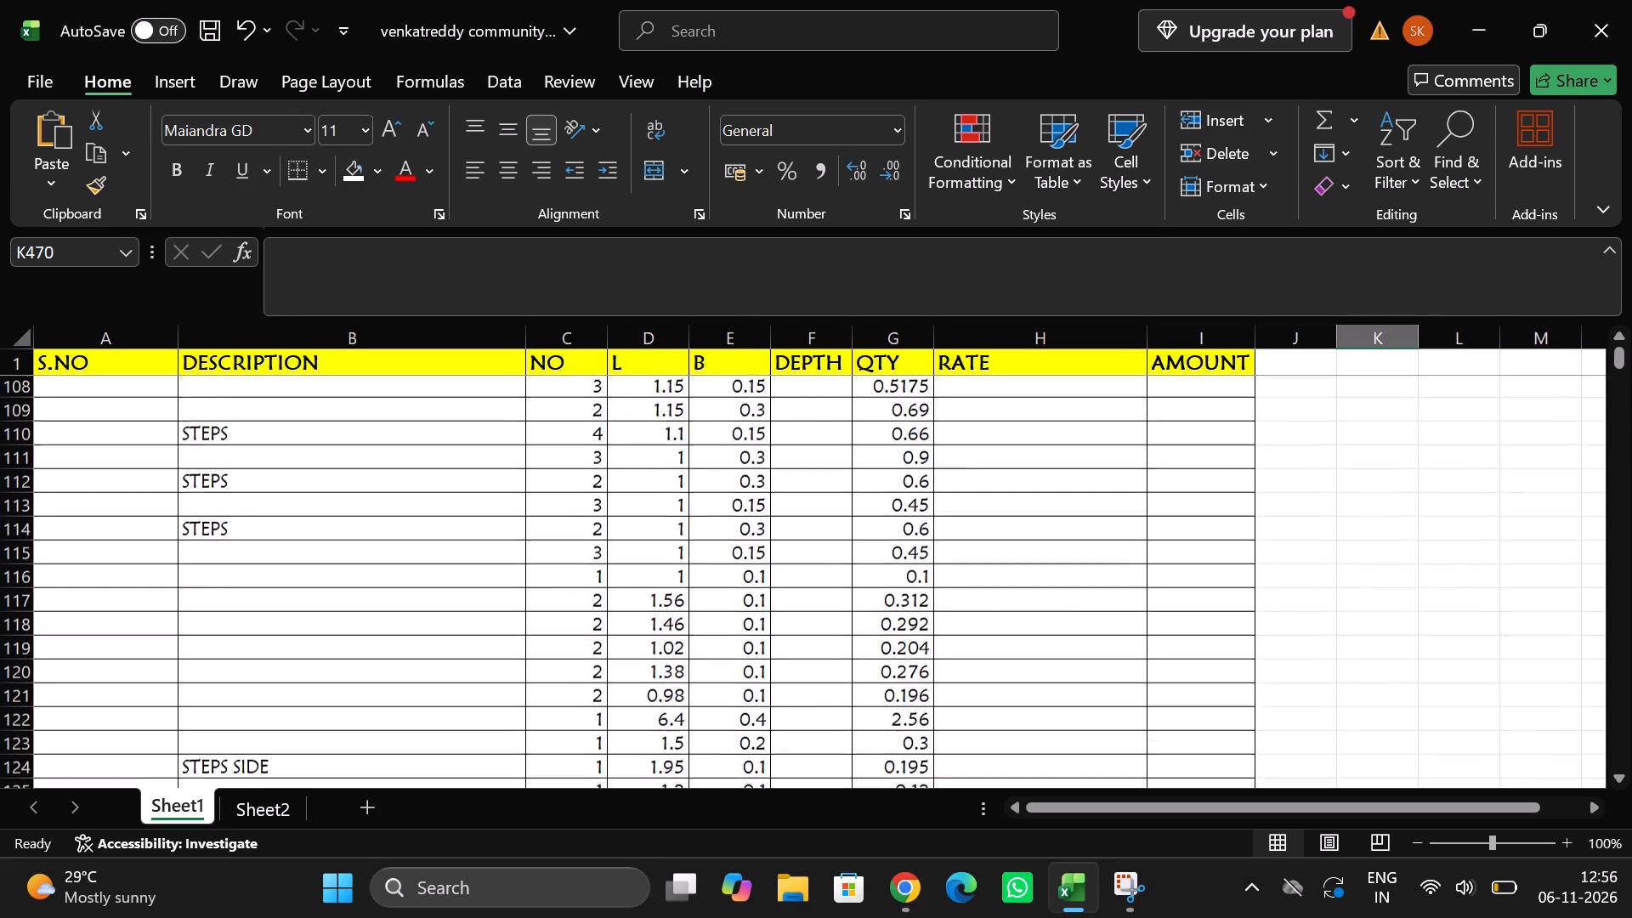
Examine the skirting entries from the steps rows through the back, east and north sides to the total in row 161.
scroll(1231, 570, down, 1)
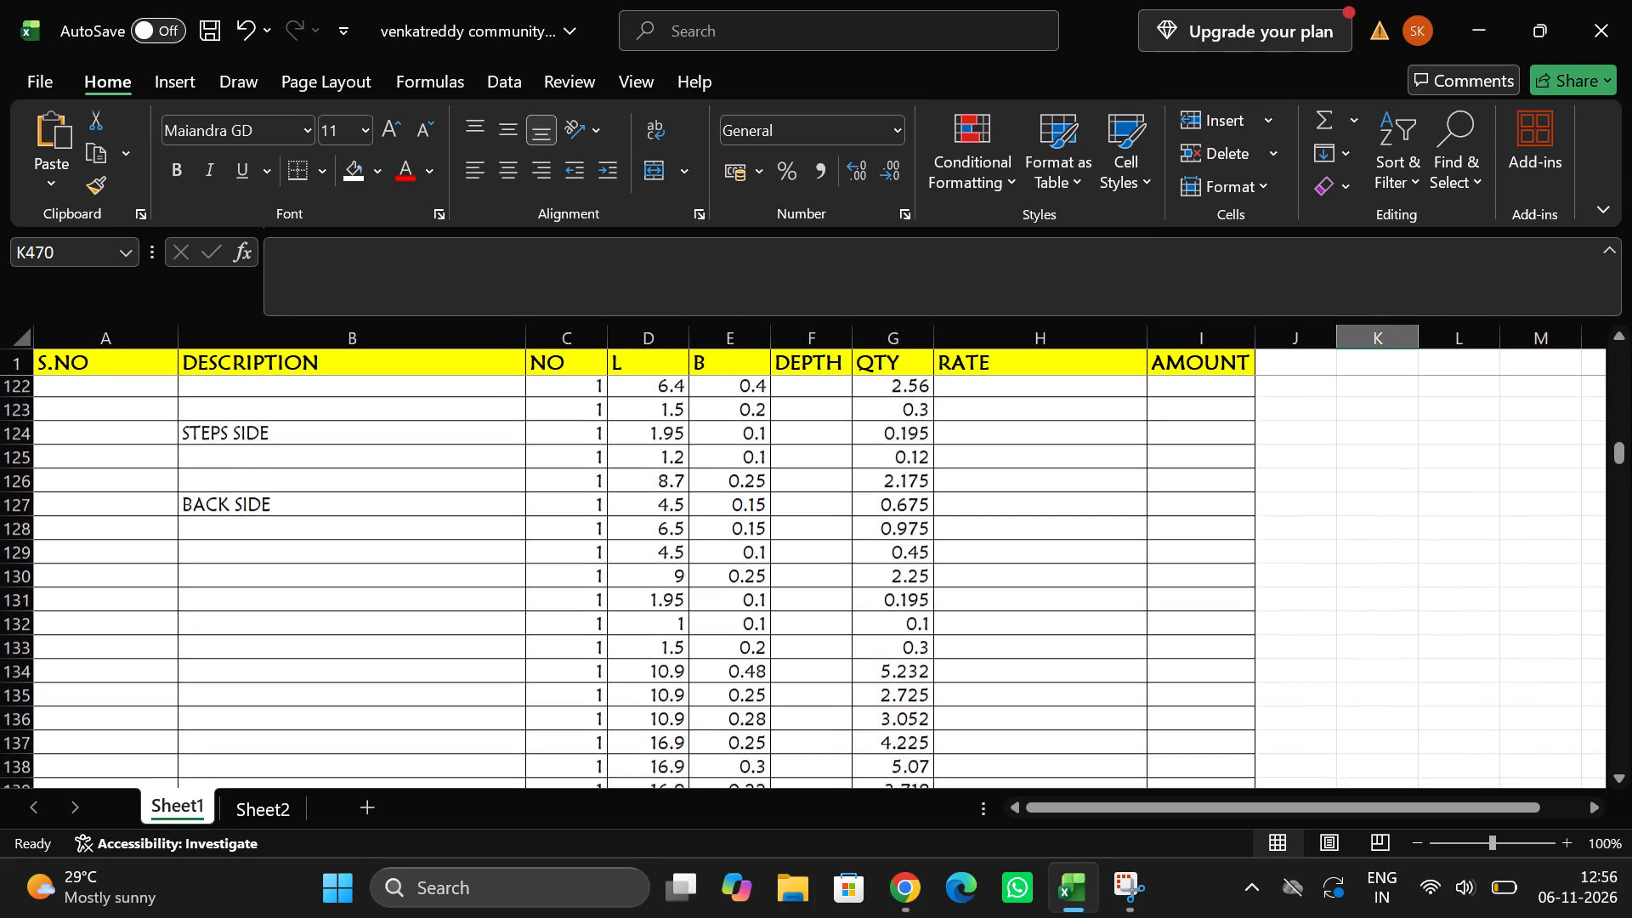
scroll(1231, 570, down, 1)
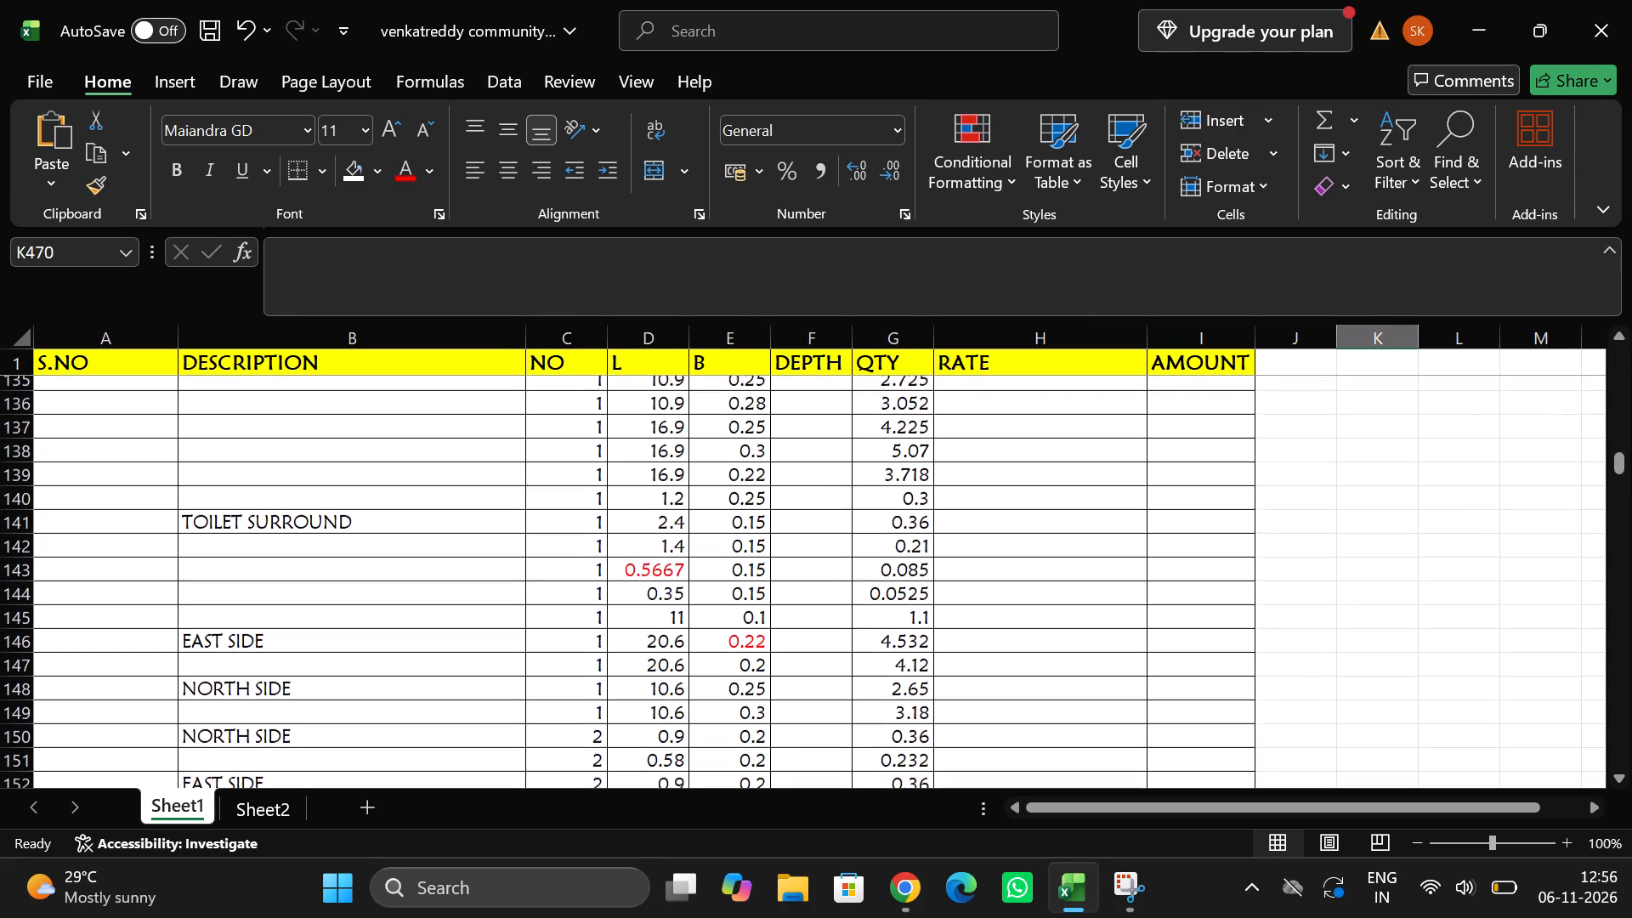
scroll(1231, 570, down, 1)
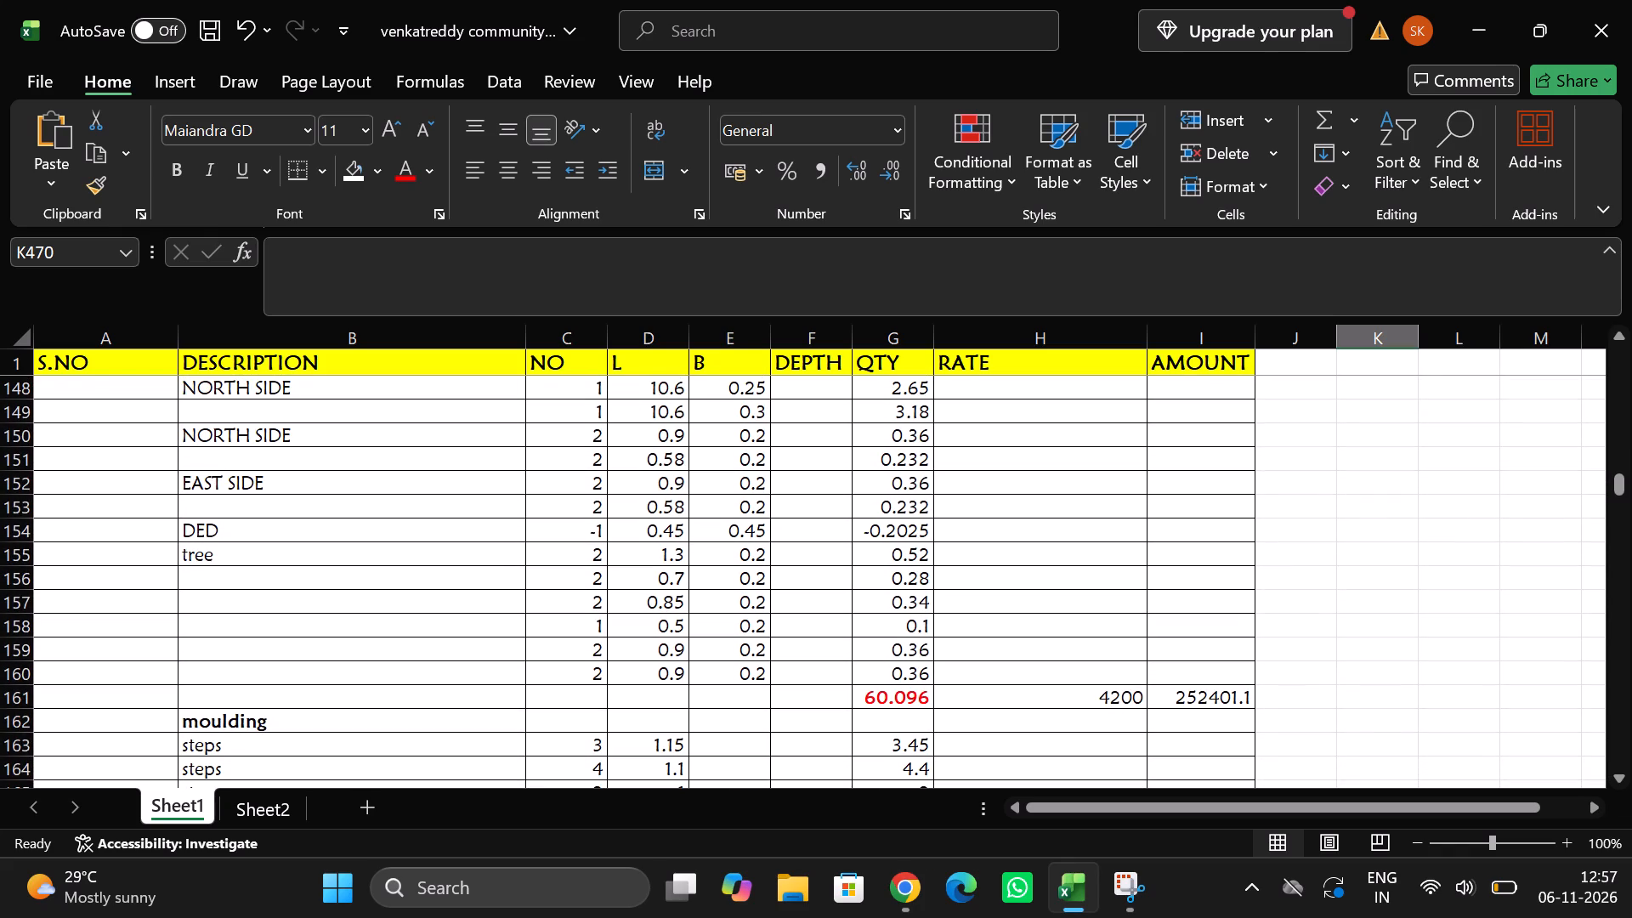
scroll(798, 551, up, 1)
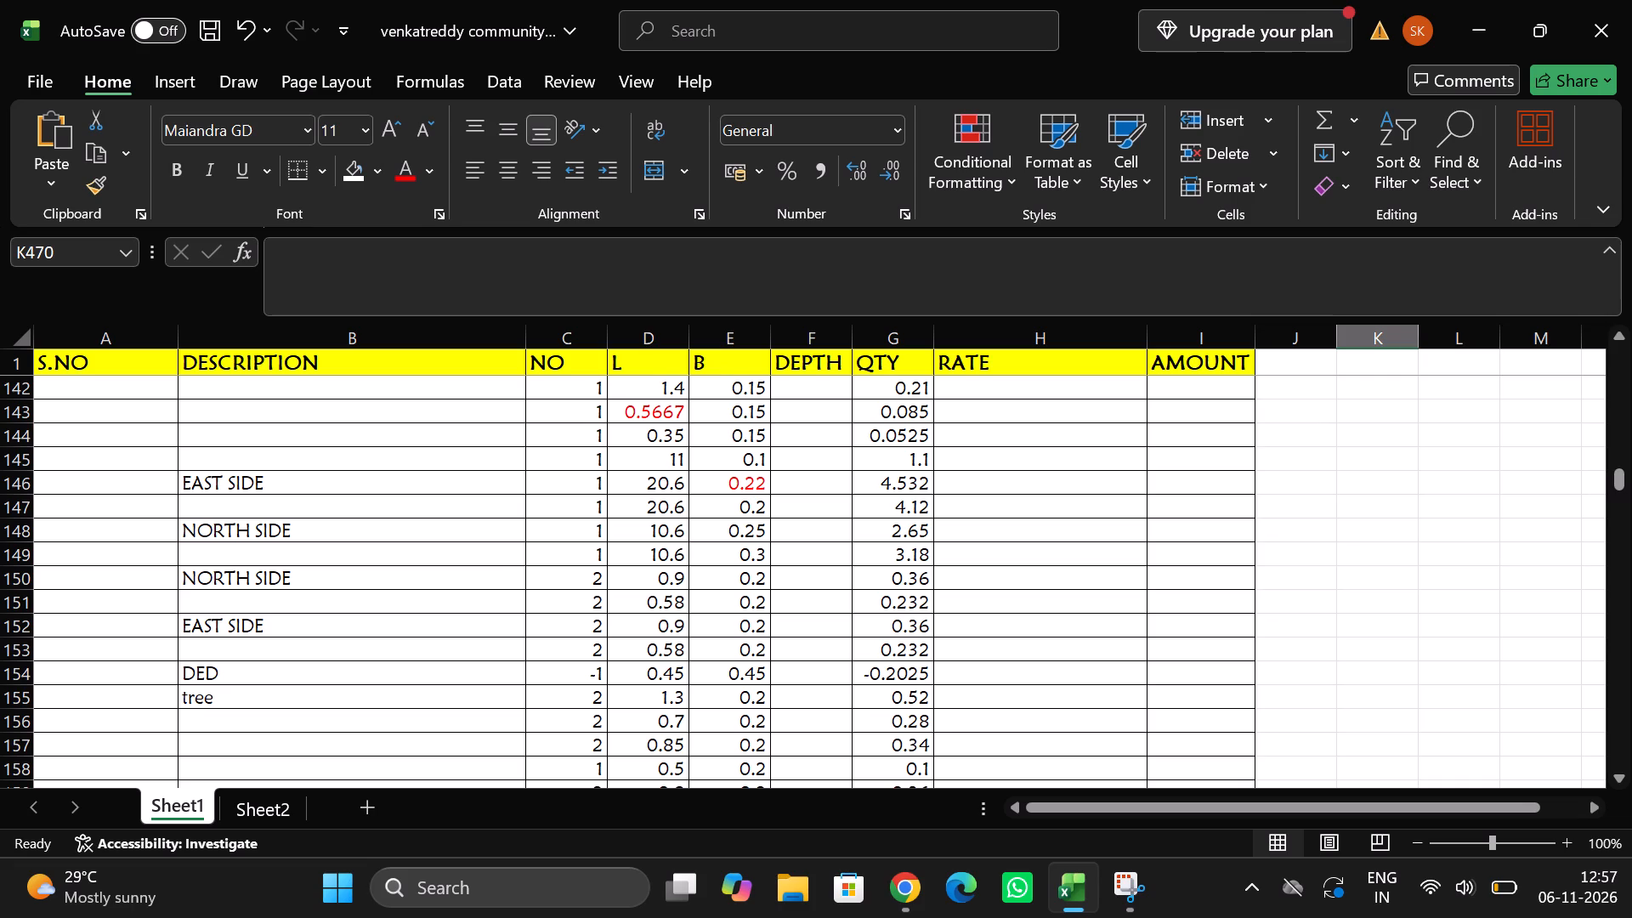
scroll(798, 551, up, 2)
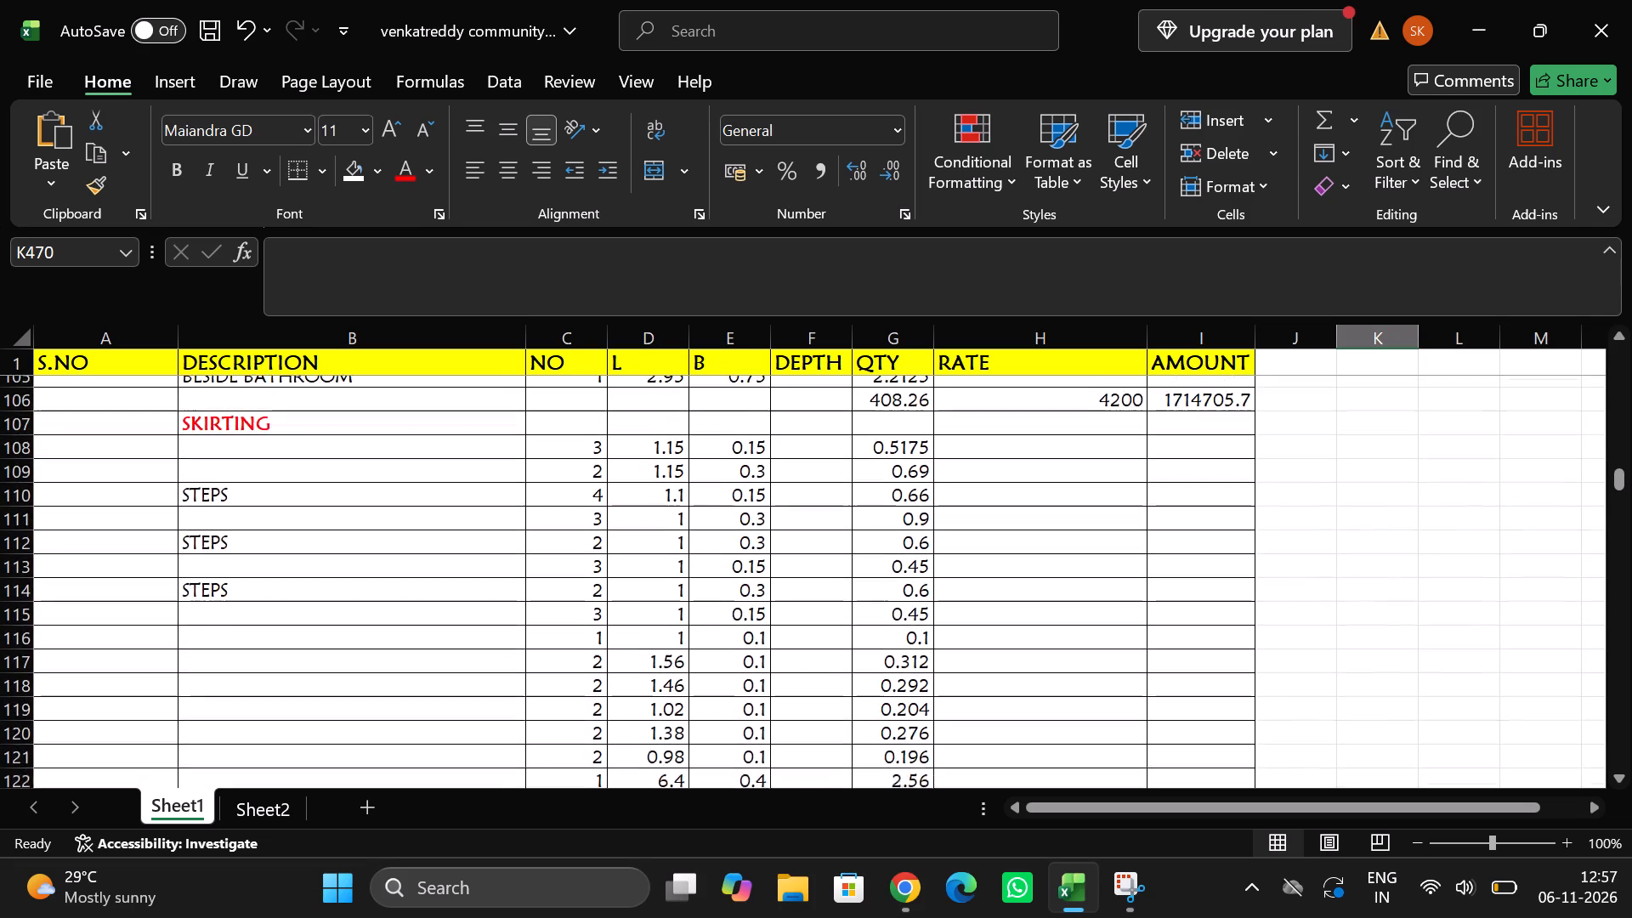
scroll(798, 551, down, 4)
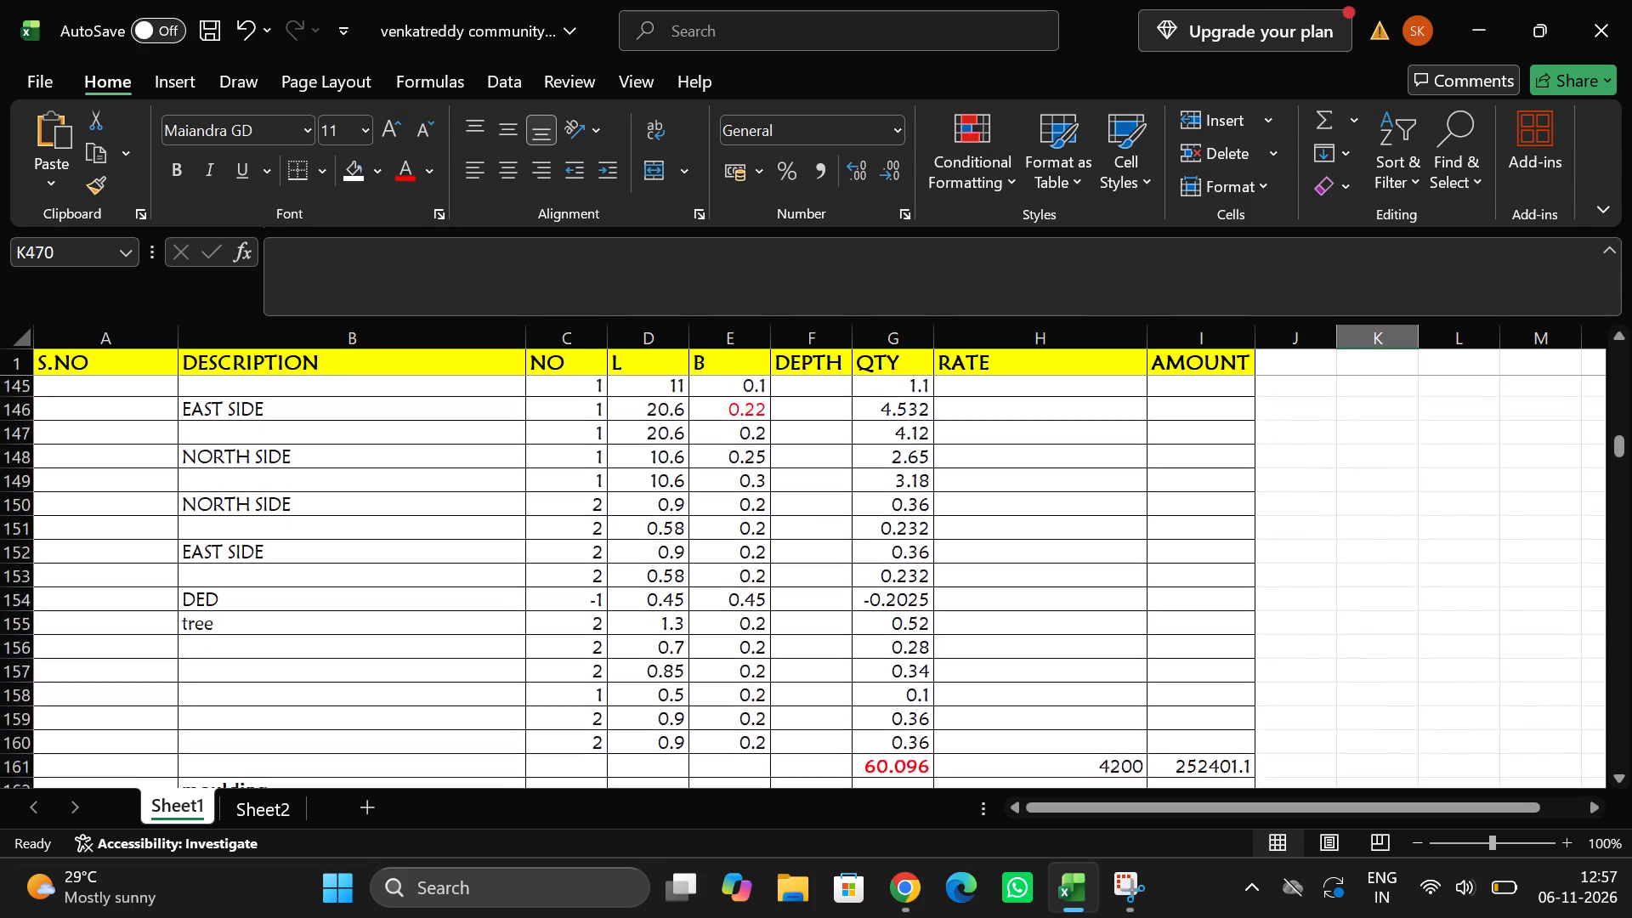
scroll(798, 551, down, 1)
scroll(798, 551, up, 2)
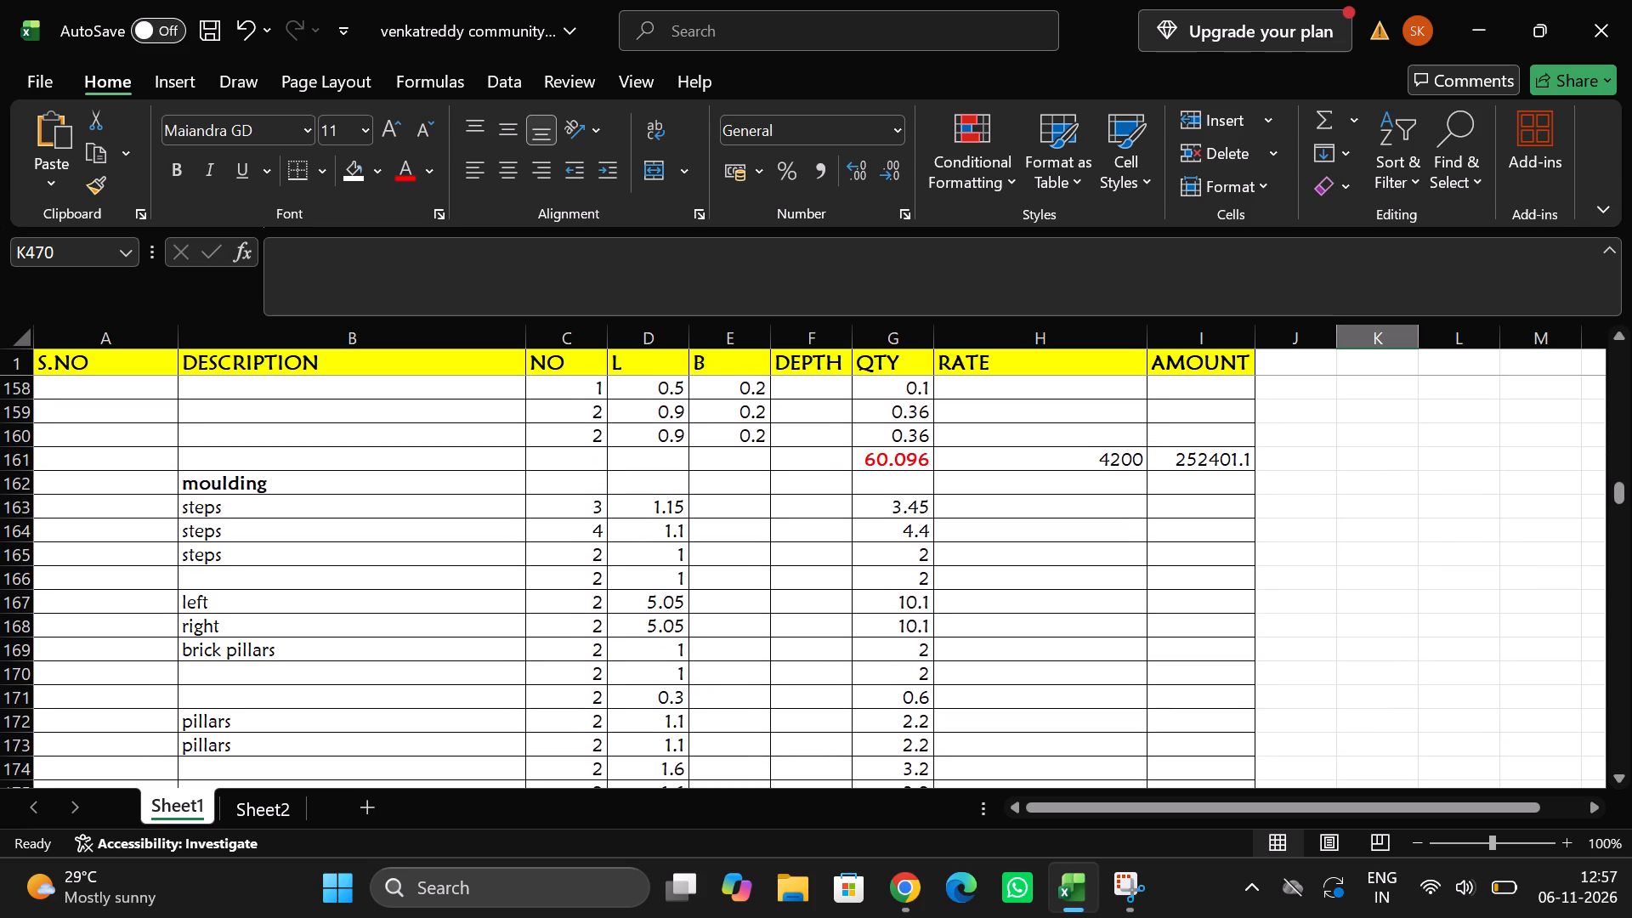
Review the moulding, bathroom wall tile, inner wall tile, floor tile and bore length items with their rates and amounts.
scroll(798, 551, down, 4)
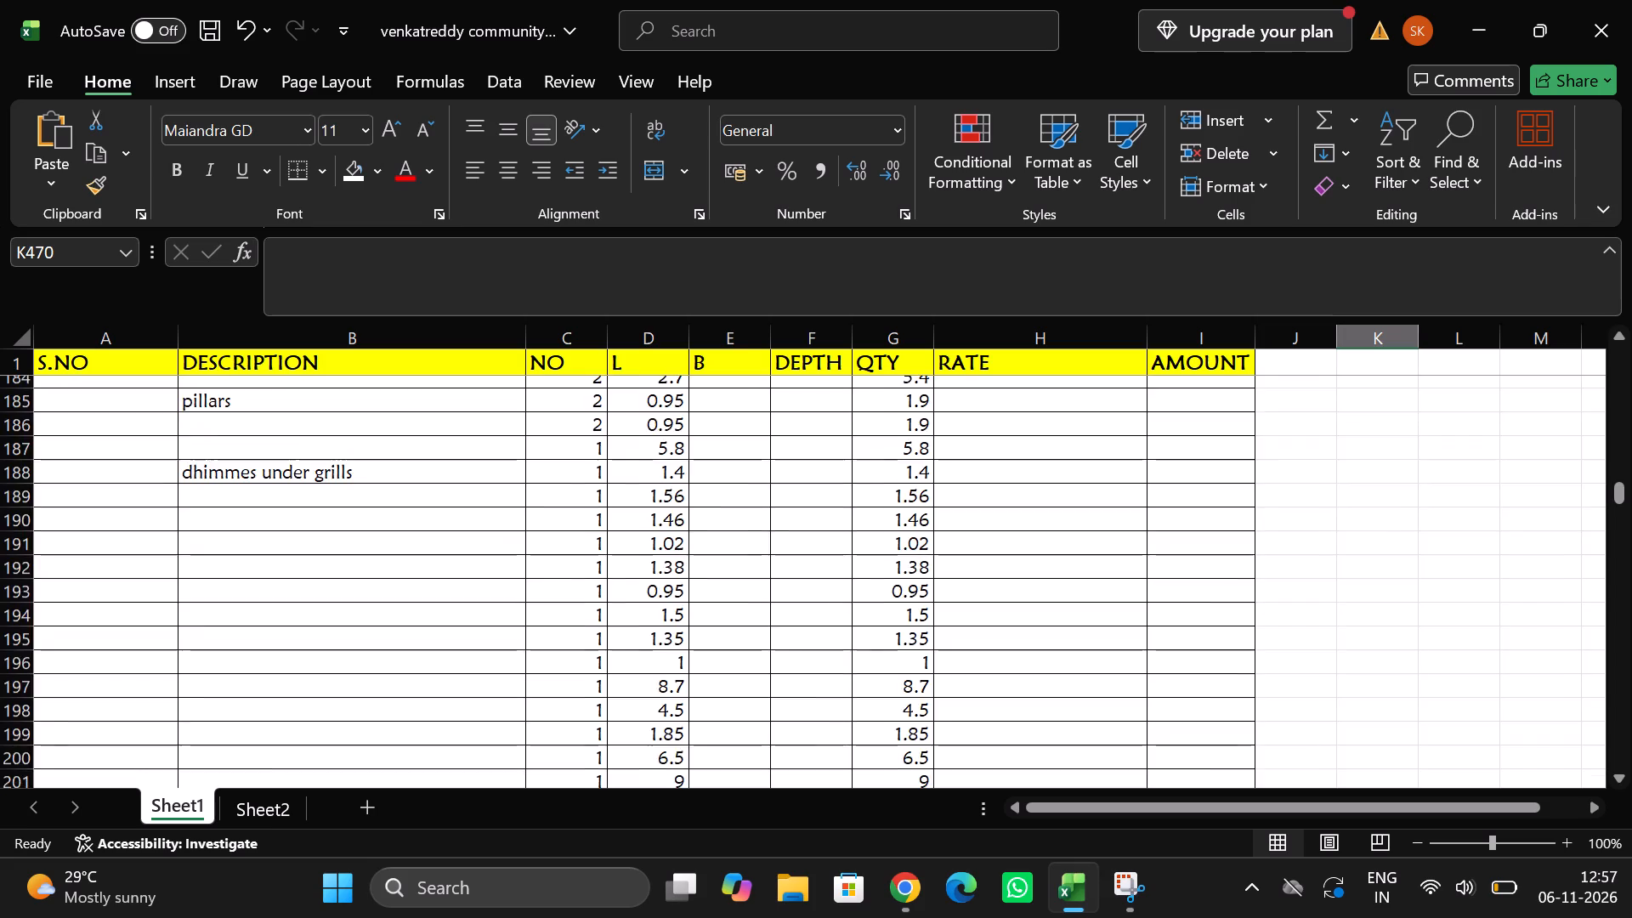
scroll(798, 551, down, 3)
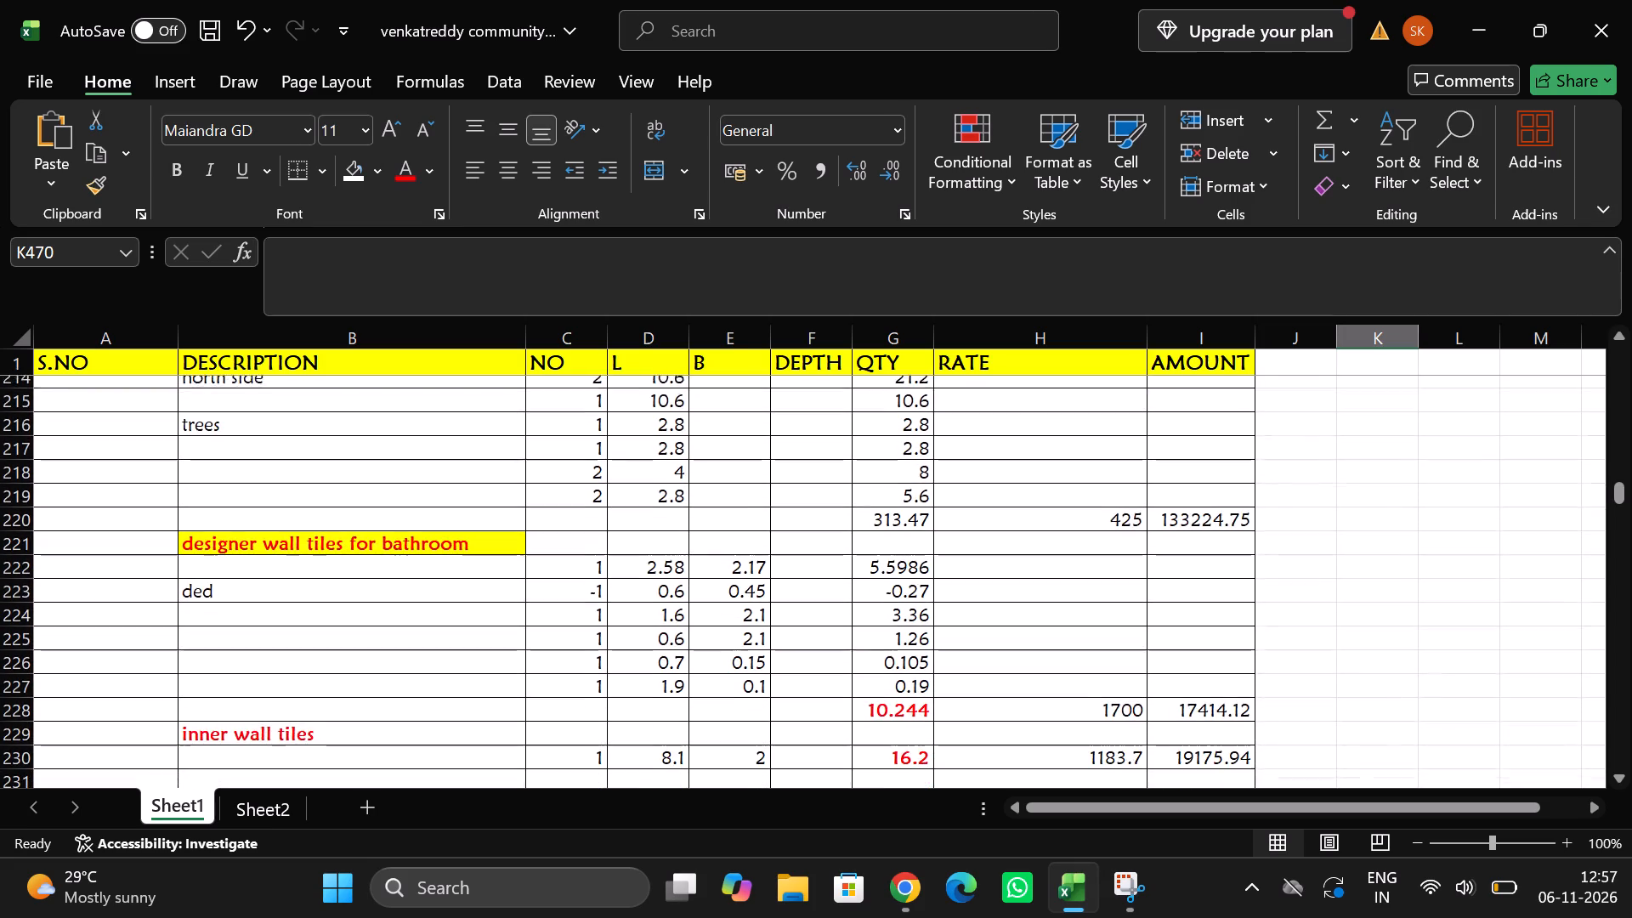
scroll(798, 551, down, 2)
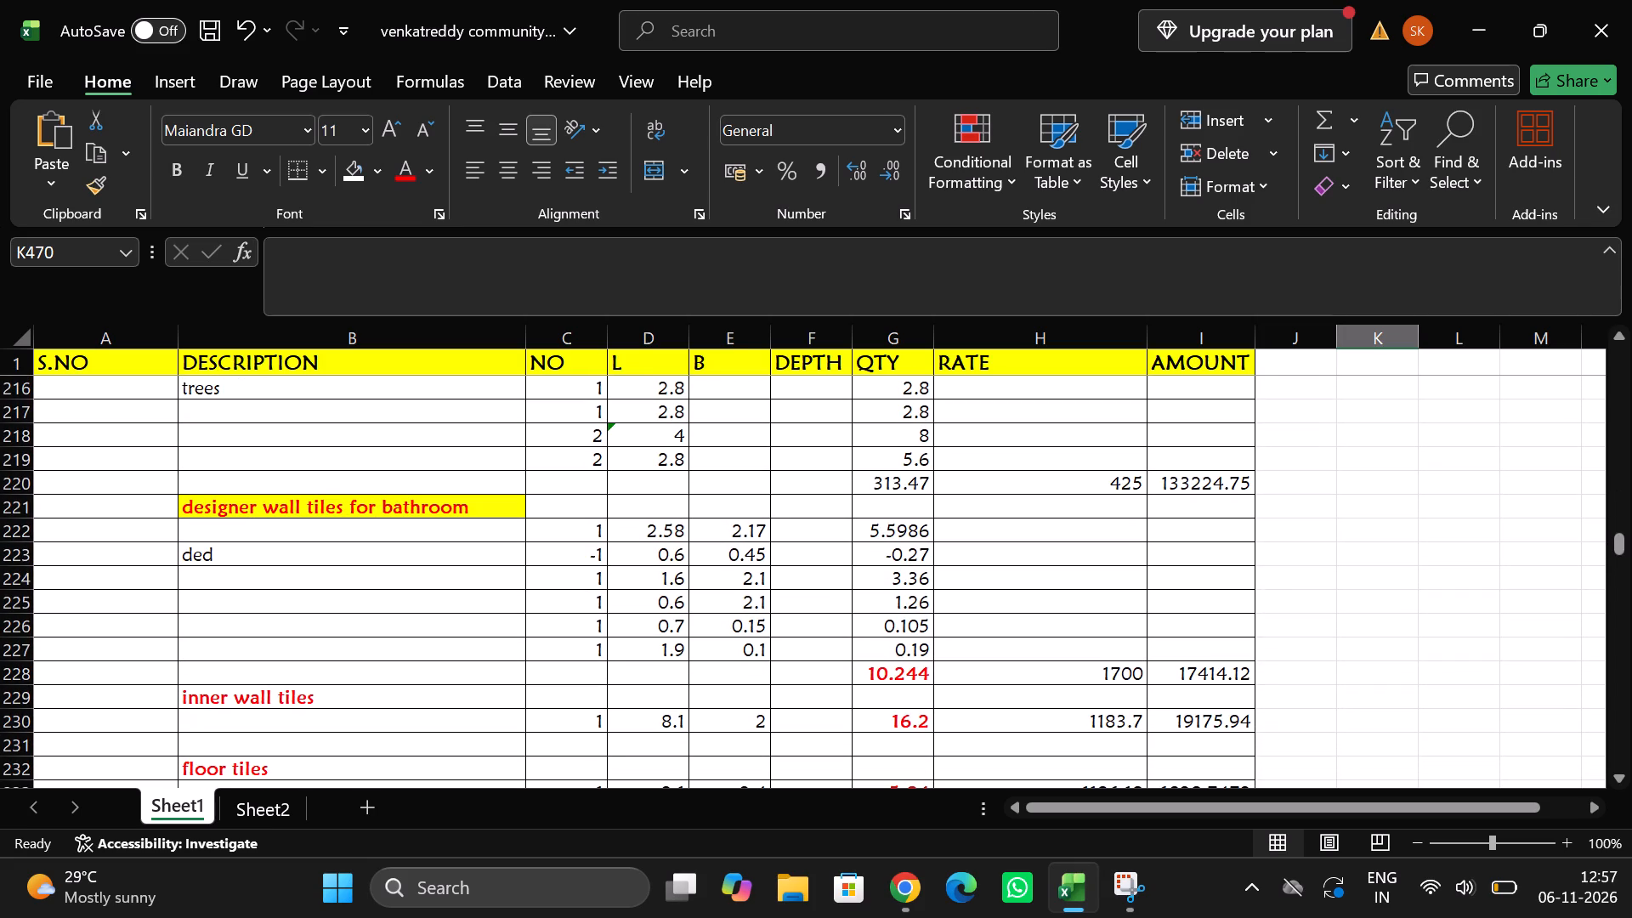
scroll(798, 551, down, 1)
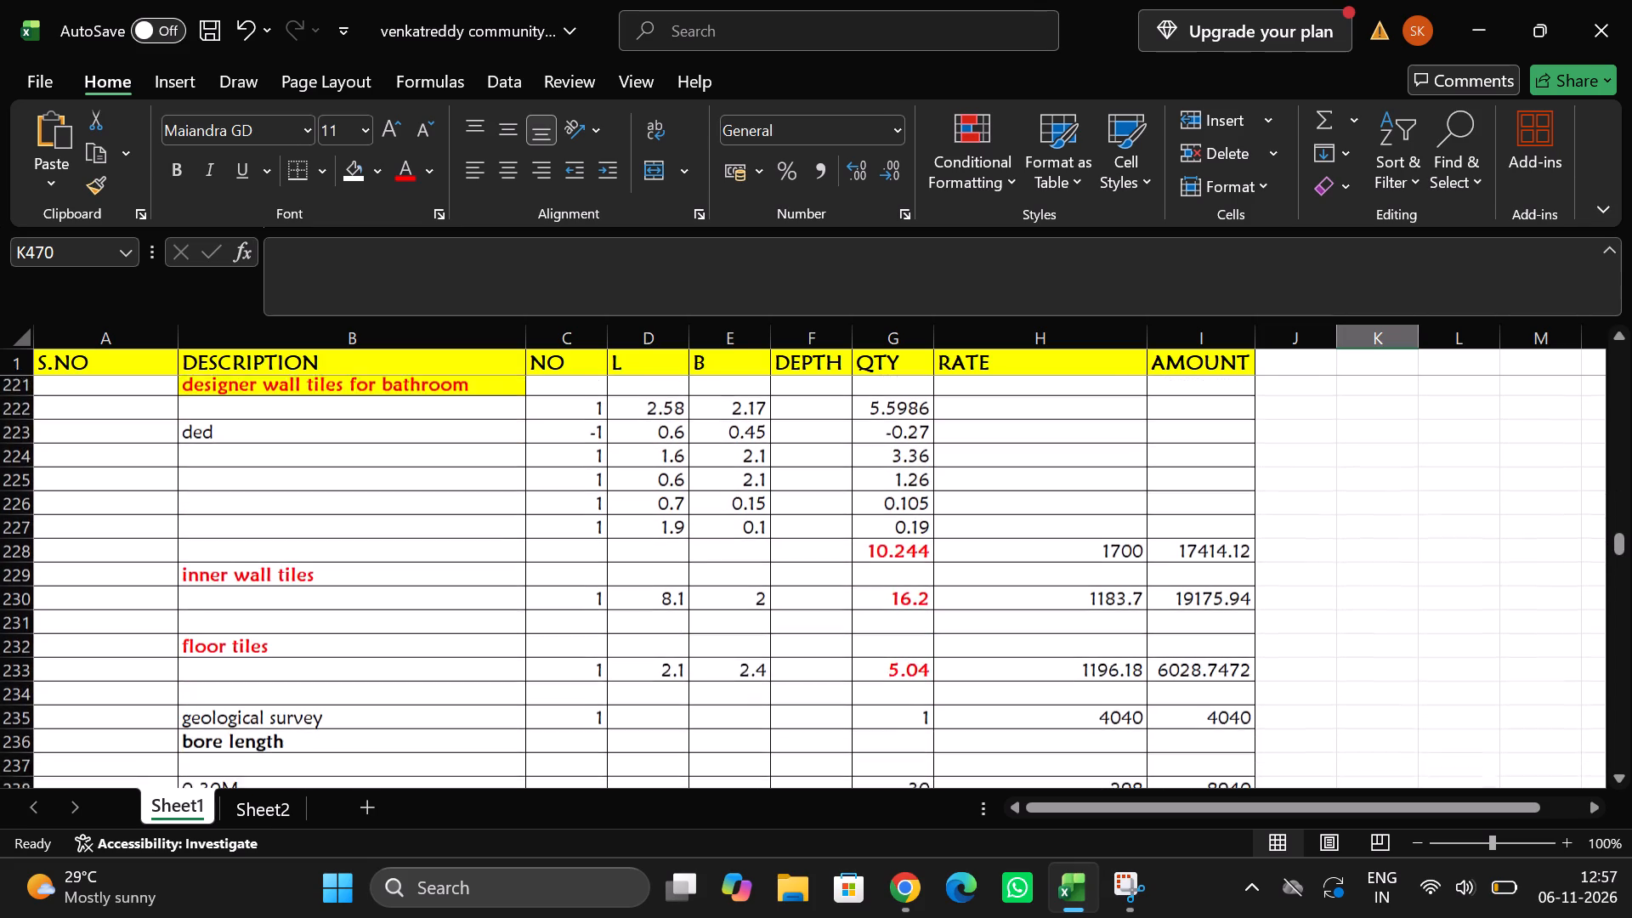
scroll(798, 551, down, 2)
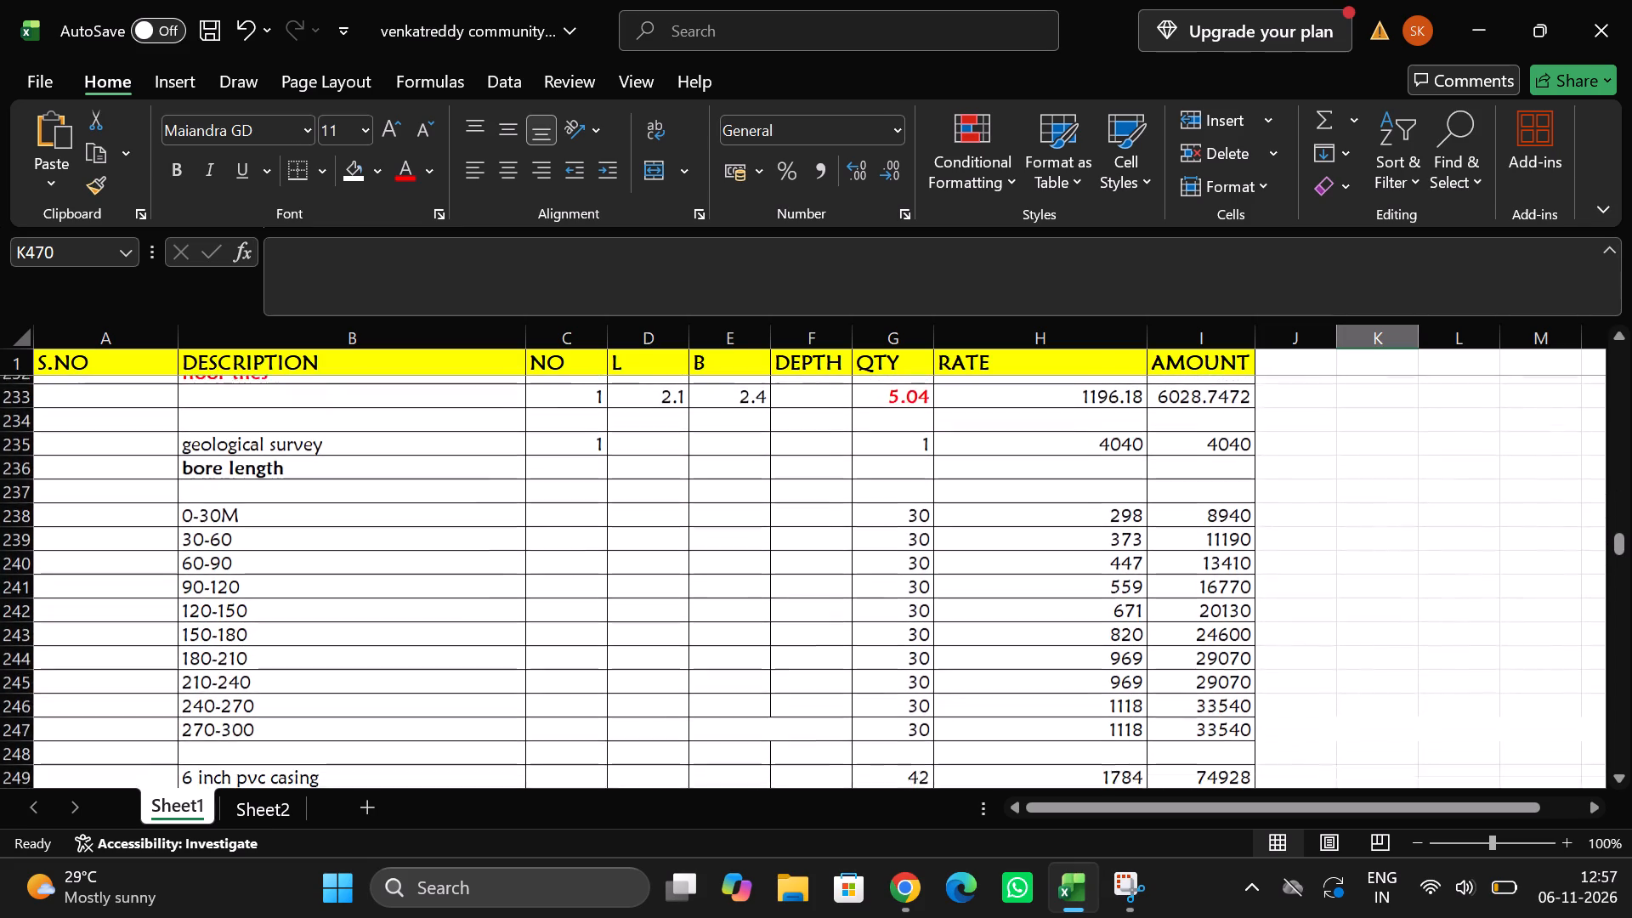
scroll(798, 551, down, 1)
Check the sum of the bore length amounts in I238:I247, from 0-30M to 270-300.
scroll(798, 551, up, 1)
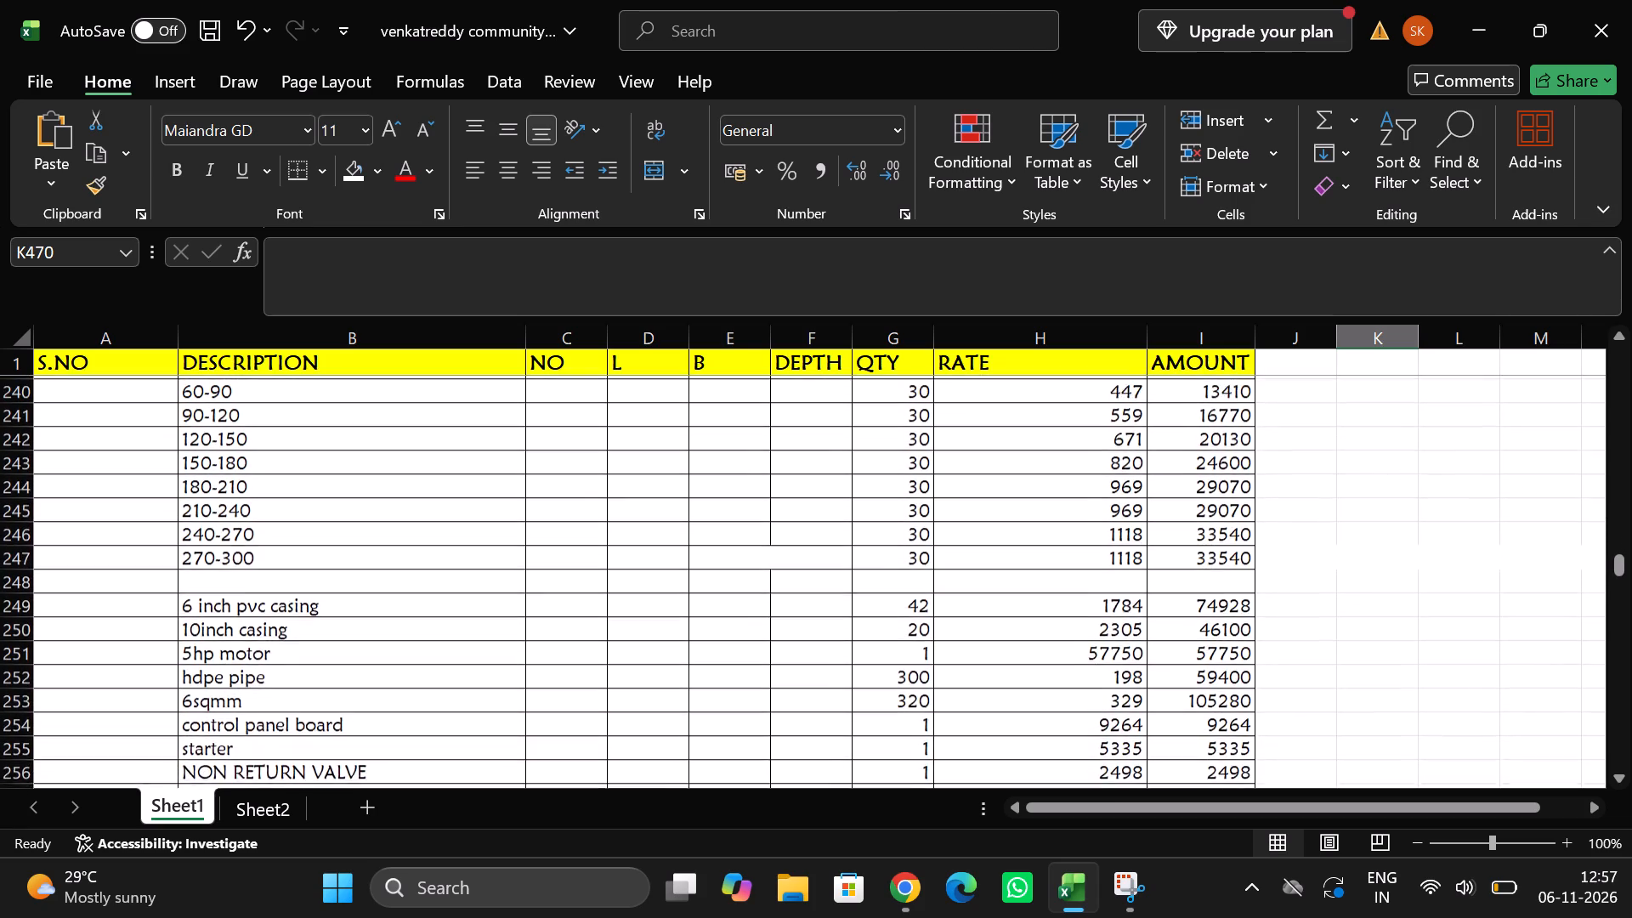
scroll(798, 551, up, 1)
drag(1197, 598, 1197, 594)
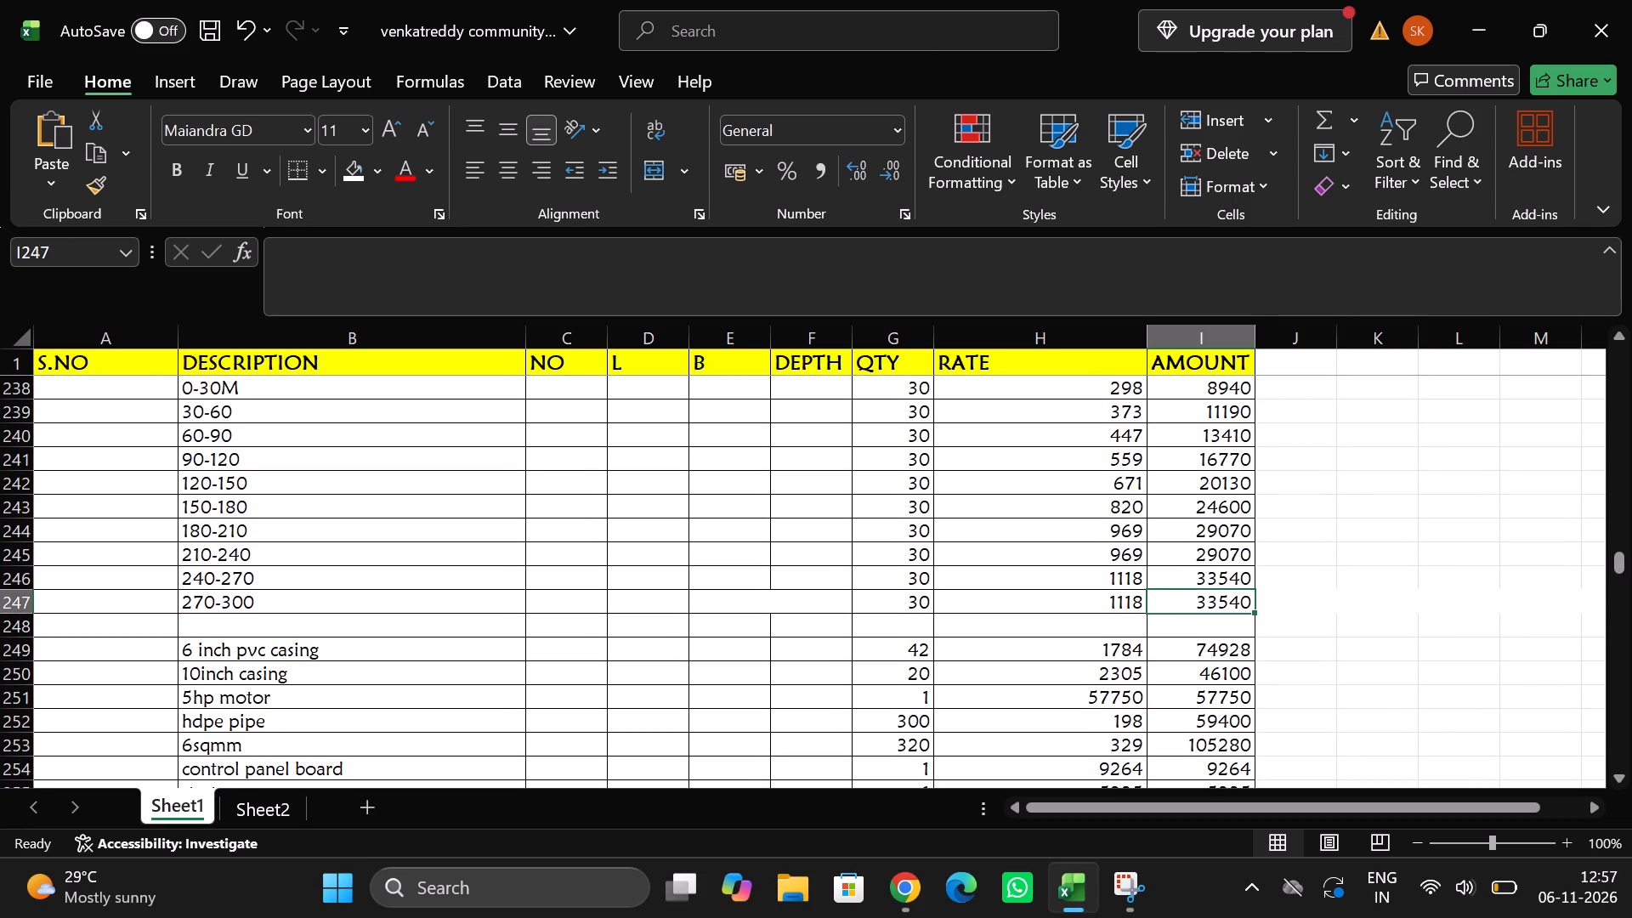
drag(1197, 594, 1200, 388)
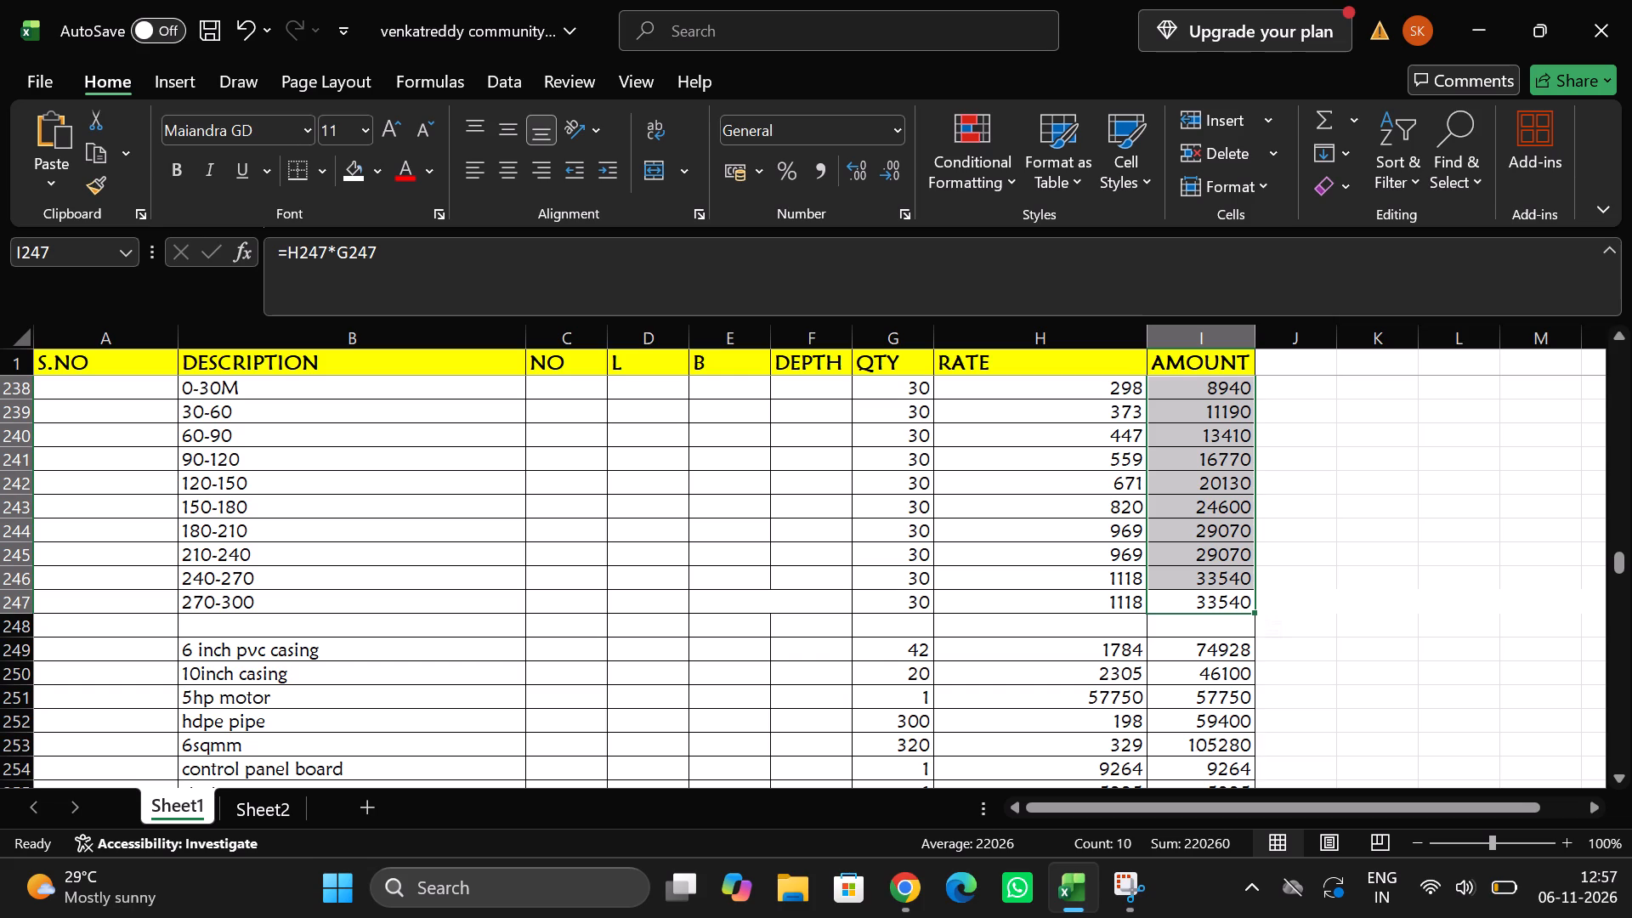
Review the impervious coat, brick masonry and grills items below the bore and motor entries.
scroll(849, 552, down, 1)
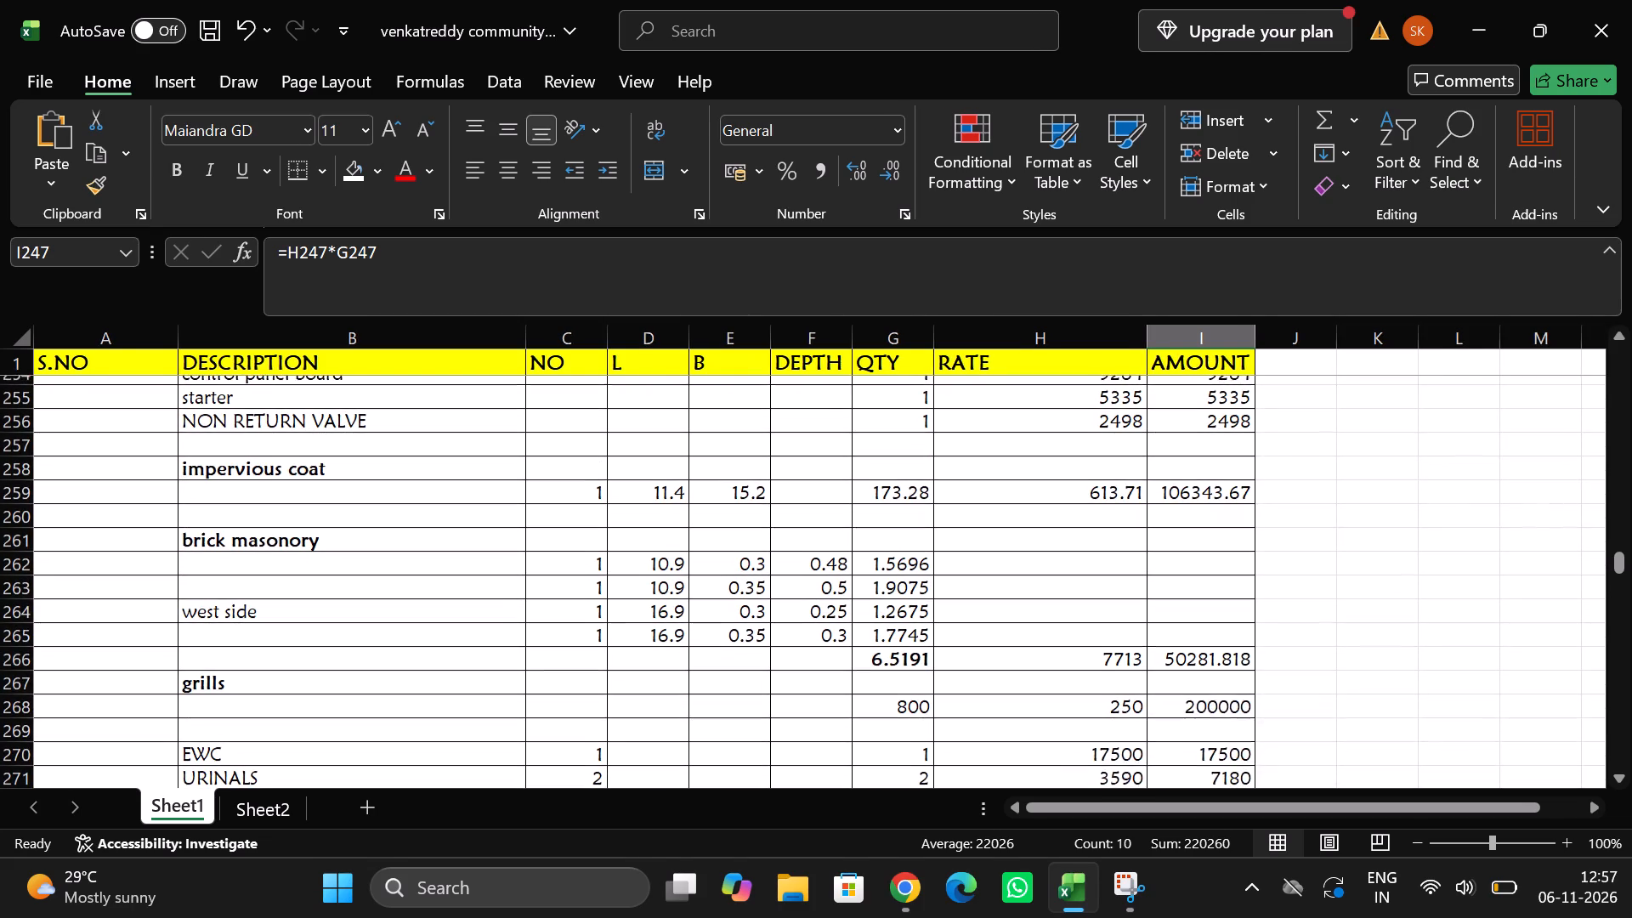
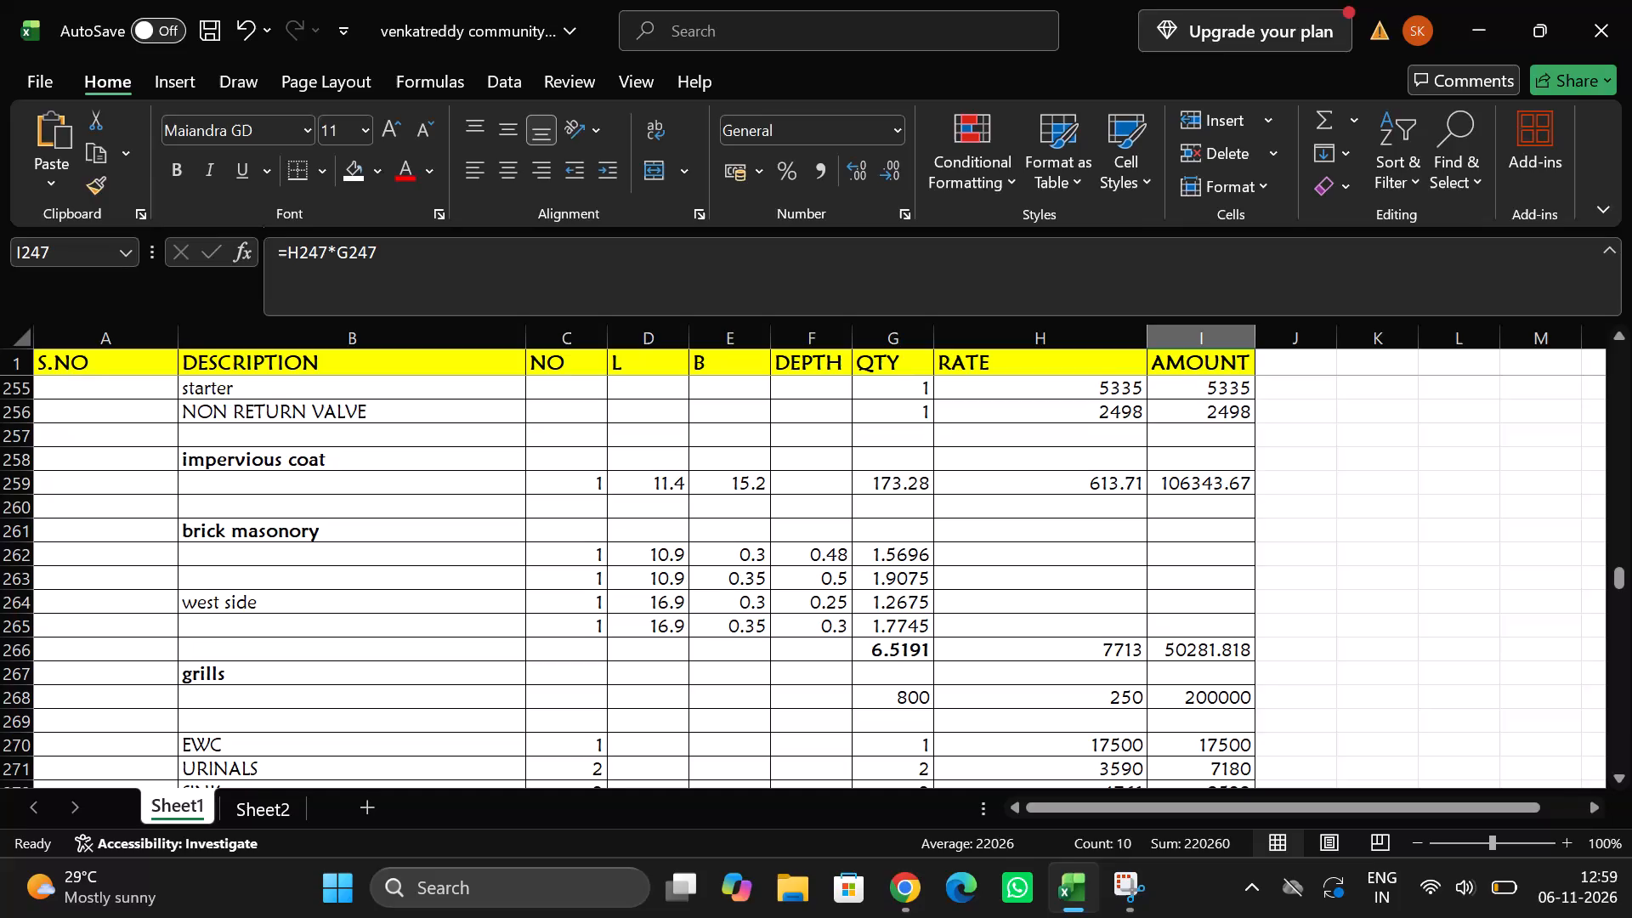
Review the sanitary, door, window, furniture and lighting items from EWC onward through the KIDS ROOM and STUDY ROOM-ELECTRIC sections.
scroll(1011, 528, down, 1)
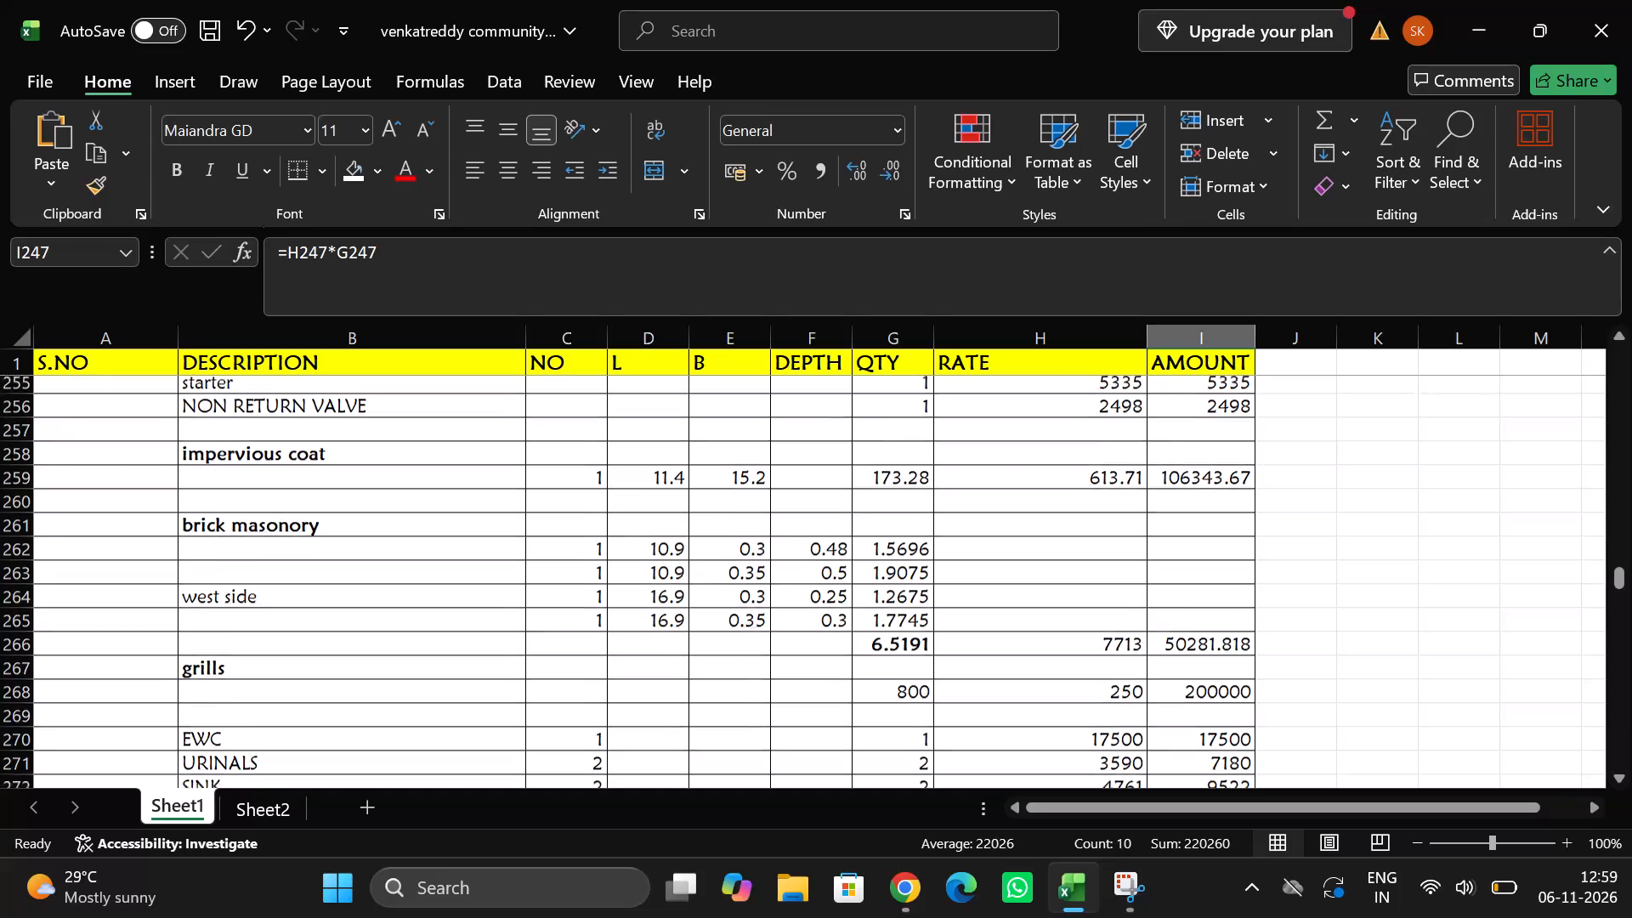
scroll(1011, 528, down, 2)
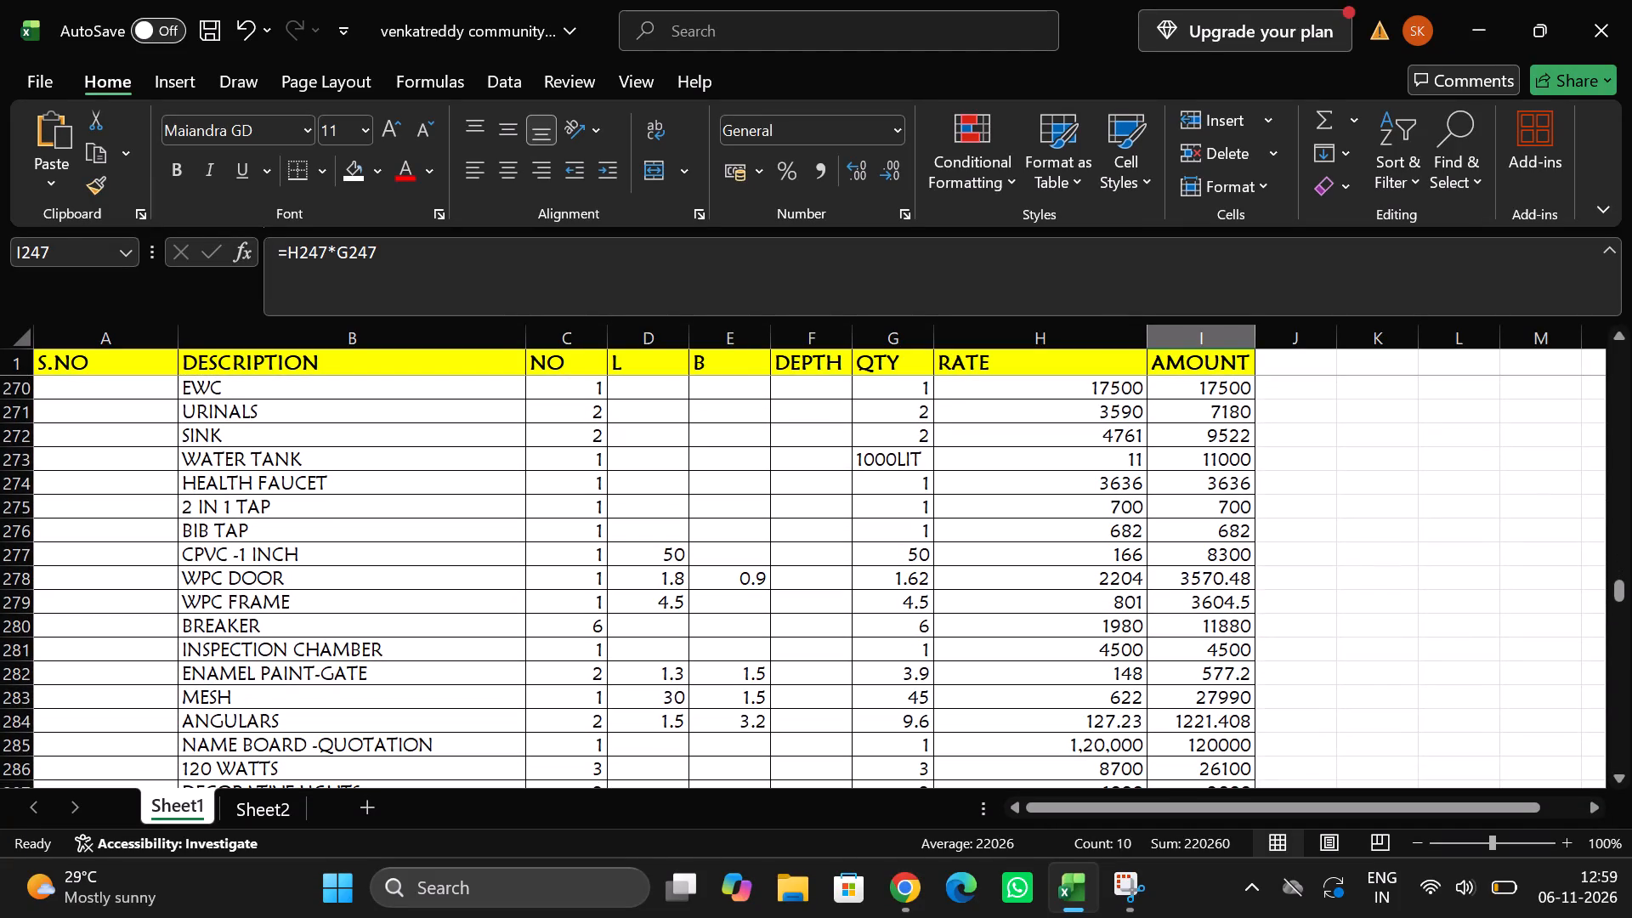
scroll(1011, 528, down, 2)
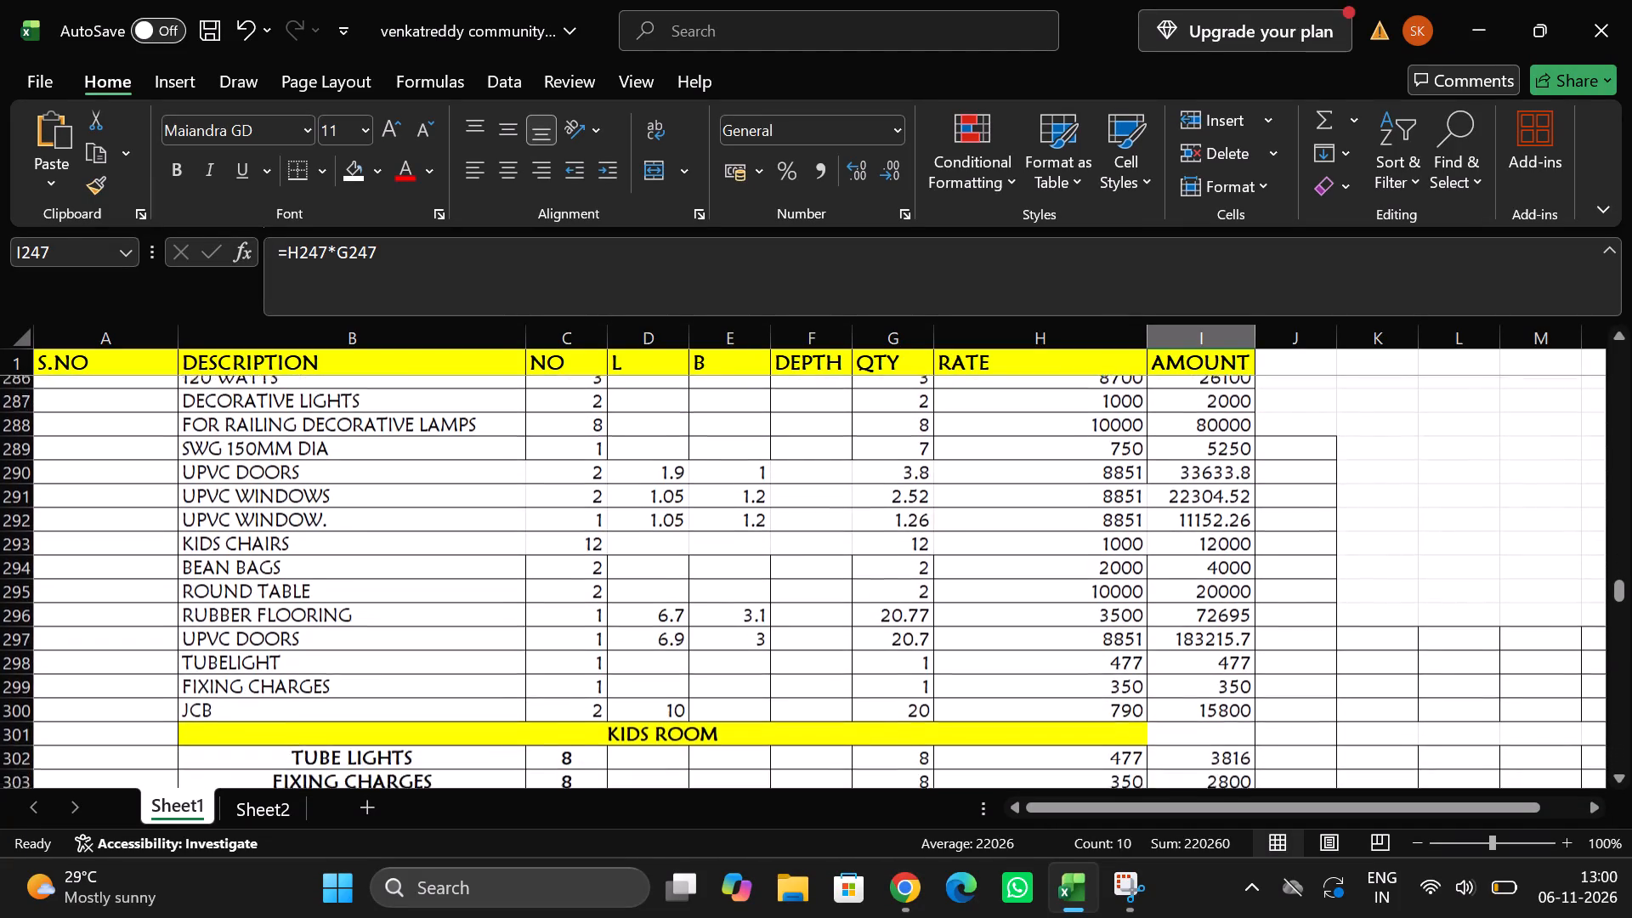
scroll(1011, 528, down, 3)
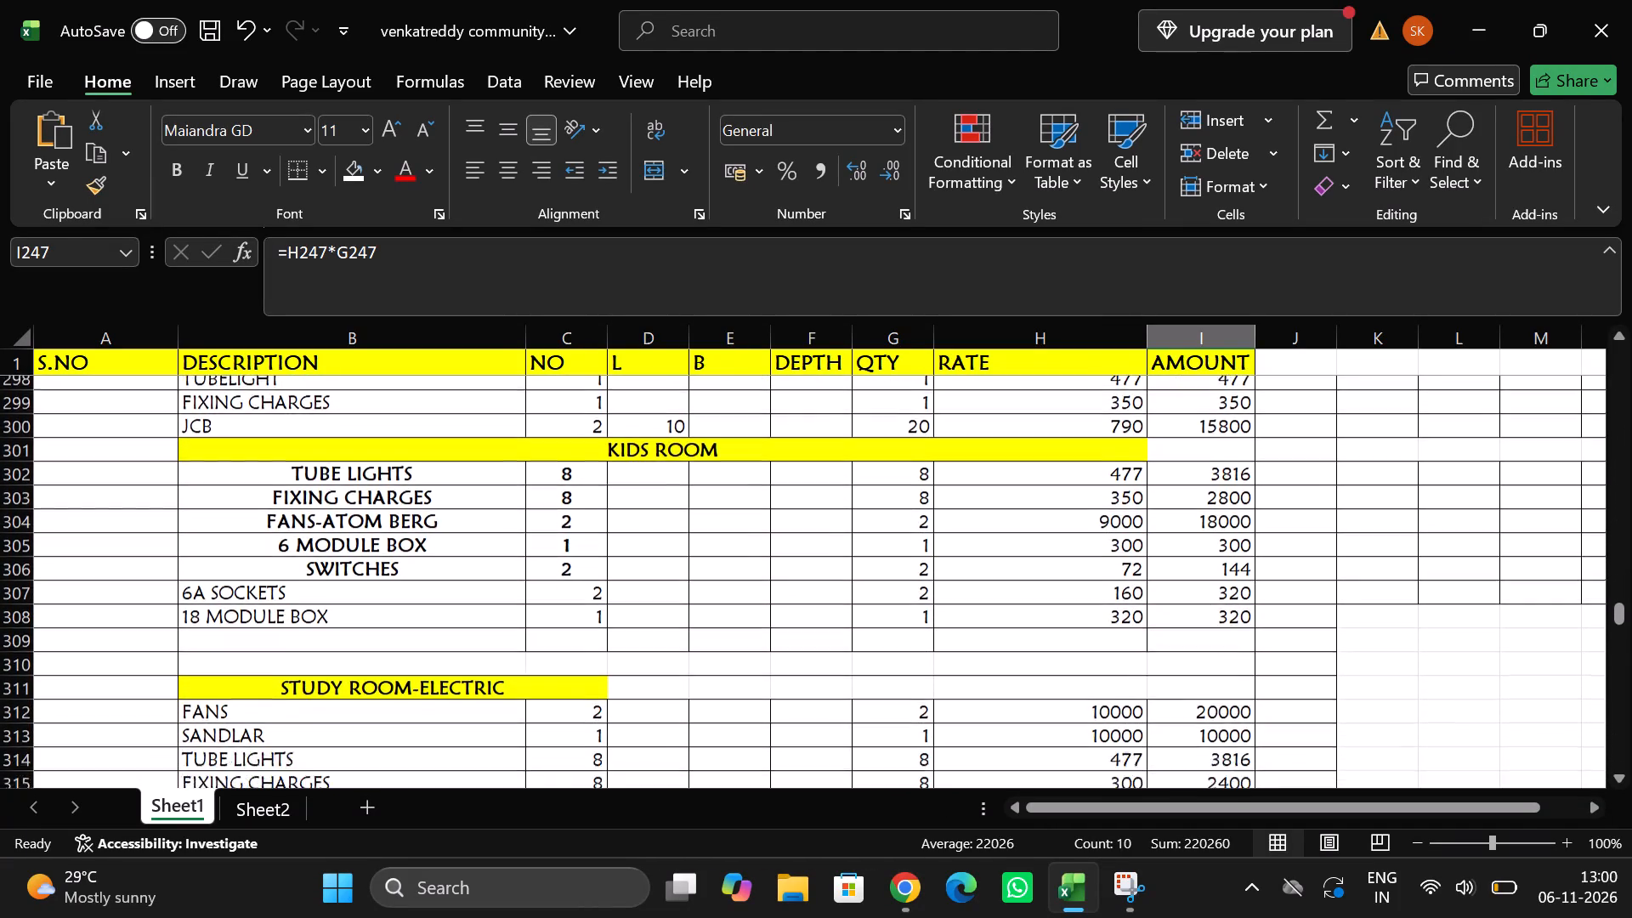
scroll(1011, 528, down, 1)
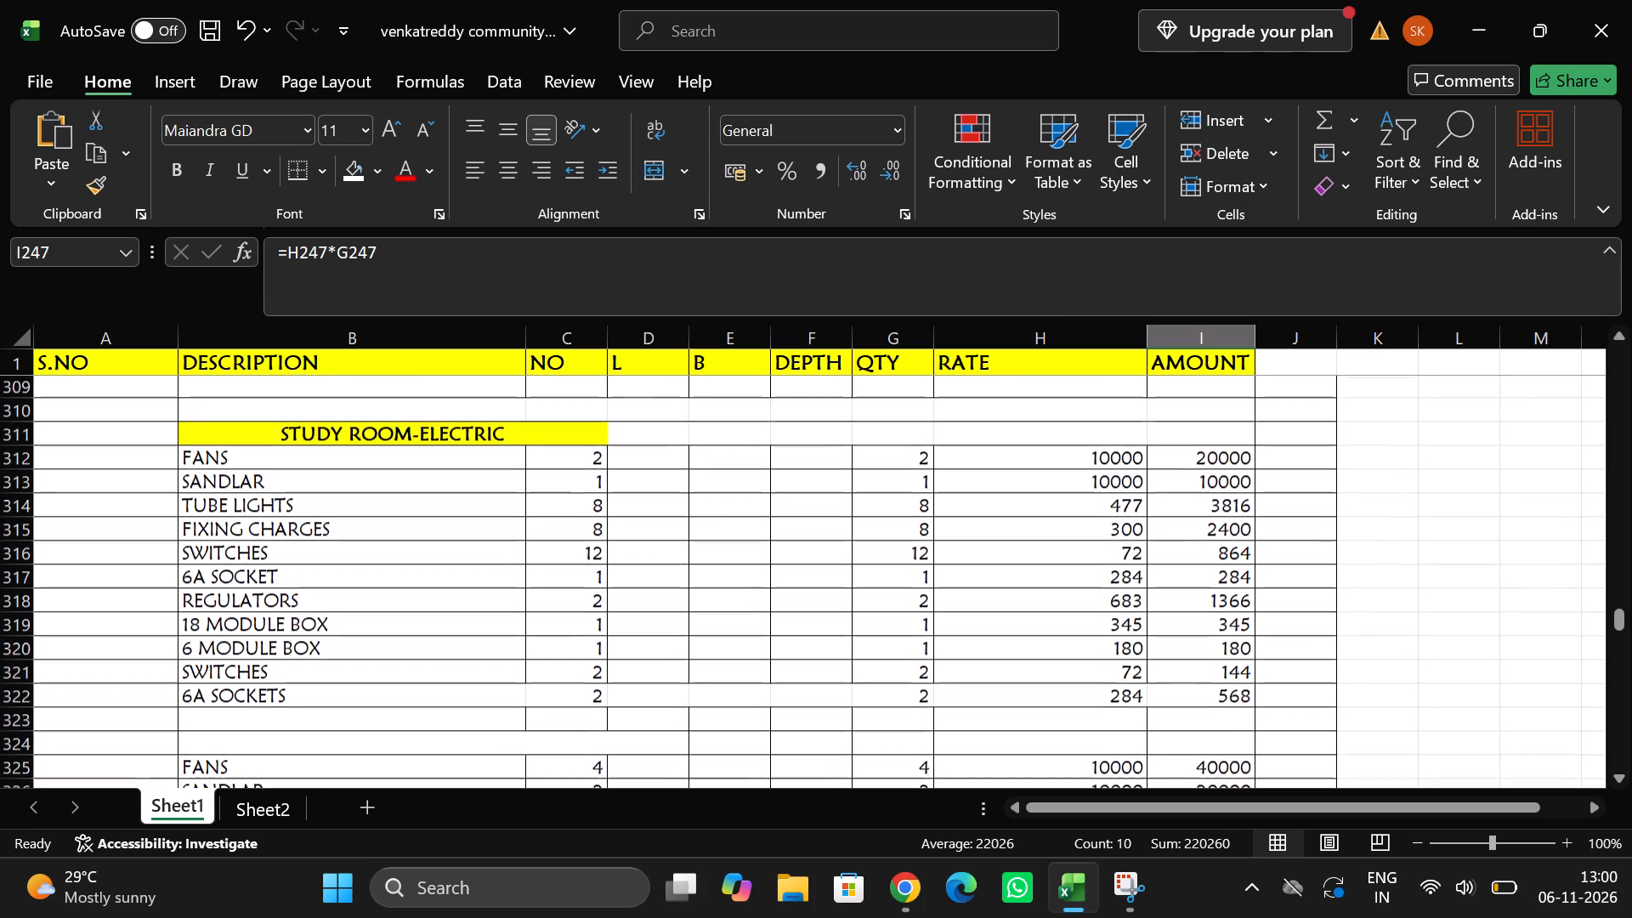
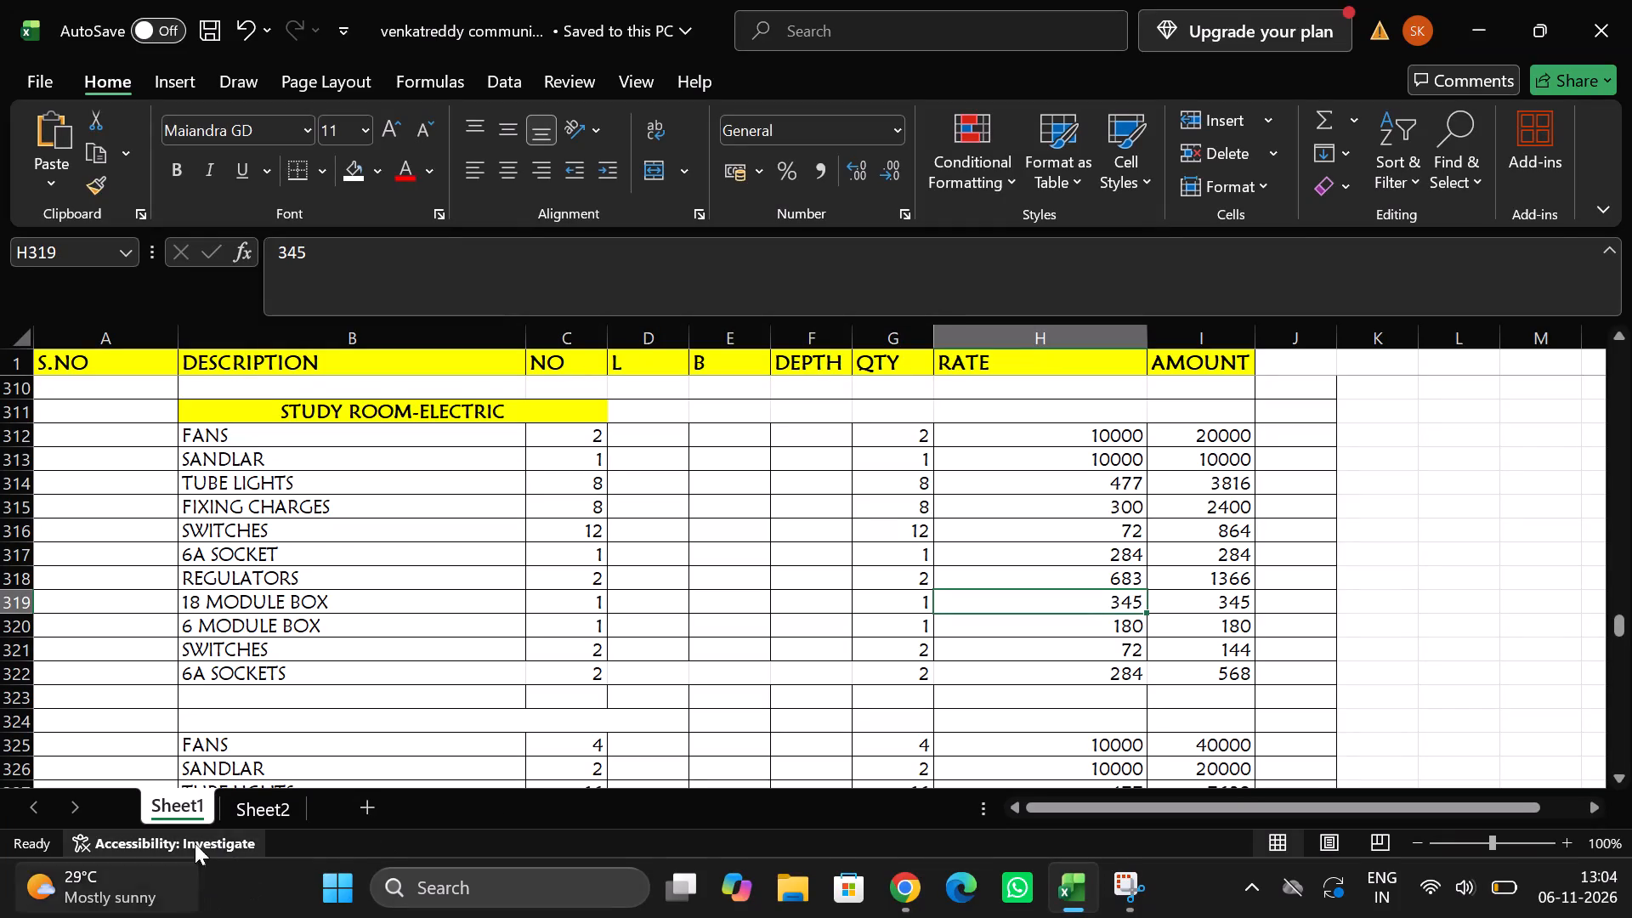
Switch to Sheet2 of the workbook to check its contents.
click(261, 802)
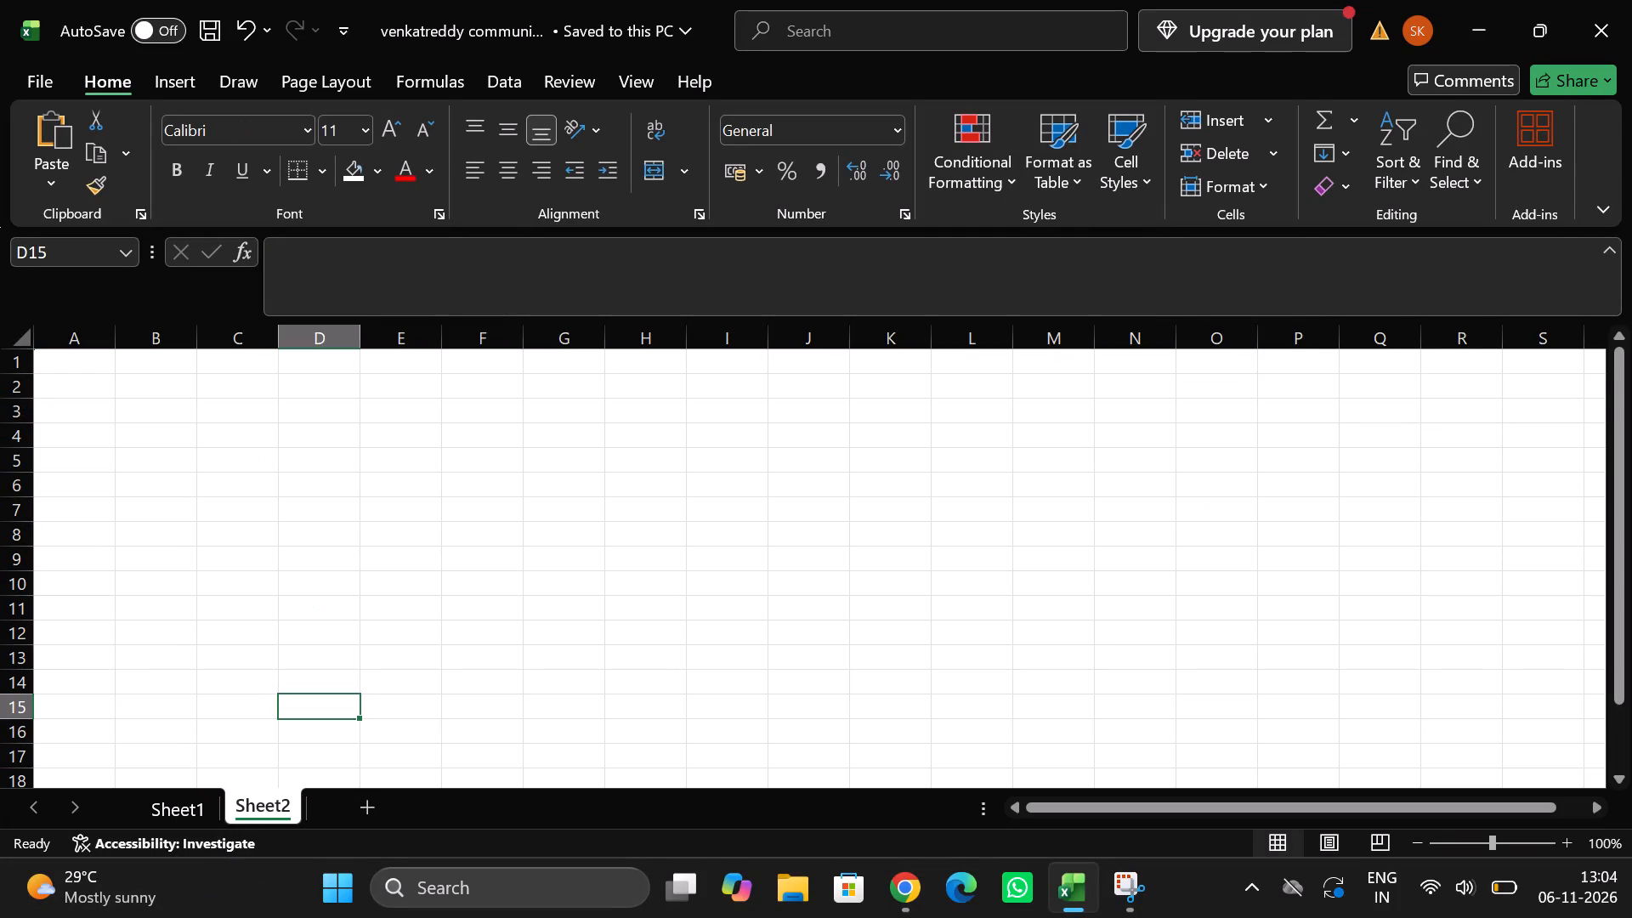